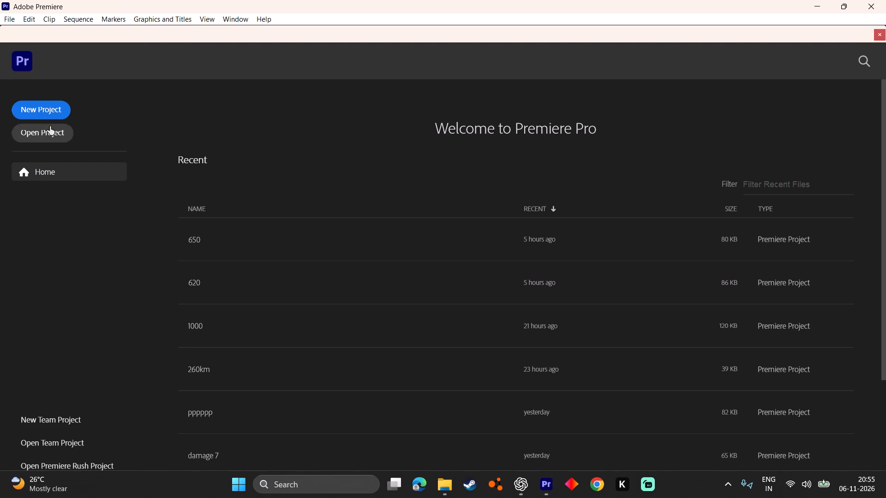
Create a new Premiere project named "ronaldo vs mr" in the default location with no template.
{"action": "left_click", "coordinate": [51, 110]}
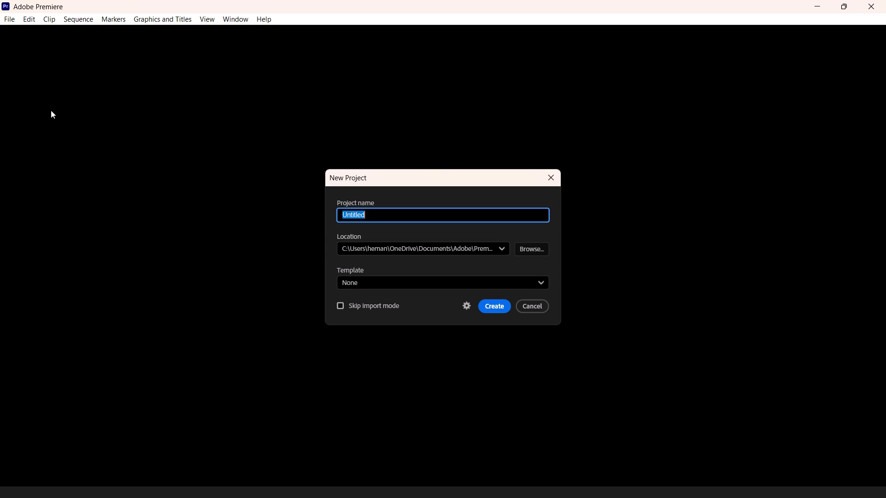
{"action": "key", "text": "BackSpace"}
{"action": "key", "text": "r"}
{"action": "type", "text": "onaldo"}
{"action": "key", "text": "space"}
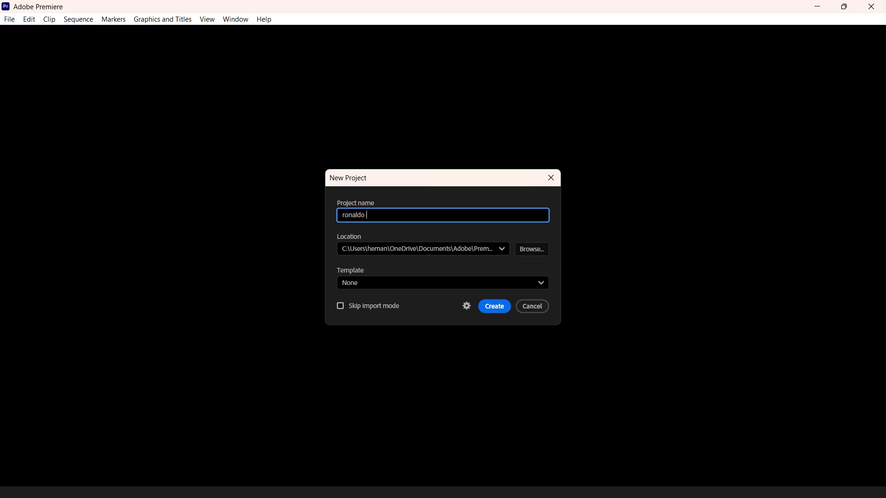
{"action": "key", "text": "Return"}
{"action": "key", "text": "Return"}
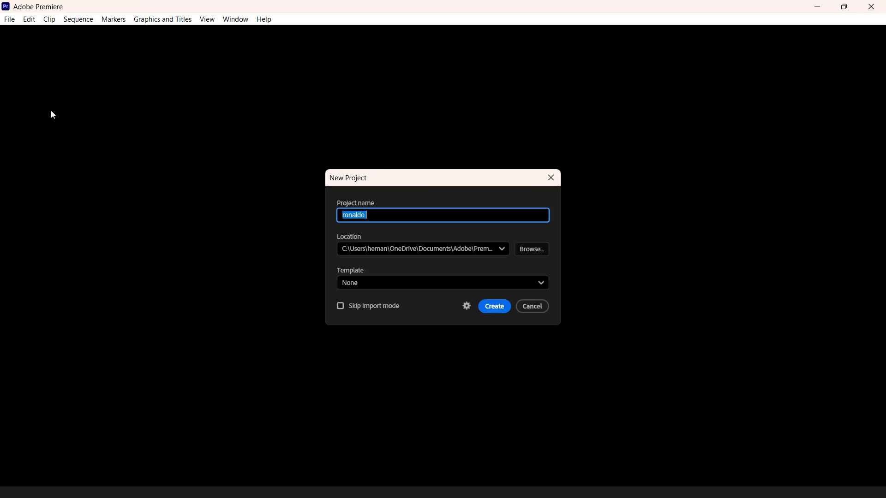
{"action": "left_click", "coordinate": [400, 216]}
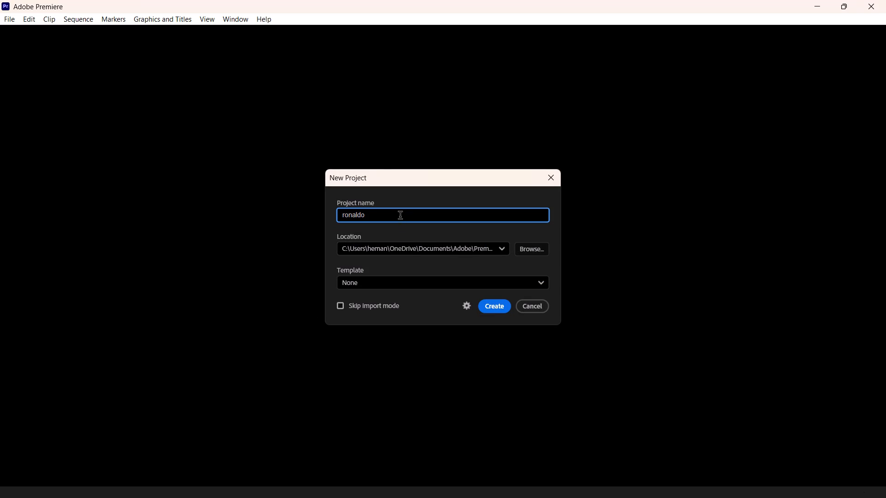
{"action": "type", "text": "b"}
{"action": "key", "text": "space"}
{"action": "key", "text": "BackSpace"}
{"action": "key", "text": "BackSpace"}
{"action": "type", "text": "vs"}
{"action": "key", "text": "space"}
{"action": "type", "text": "mr"}
{"action": "key", "text": "Return"}
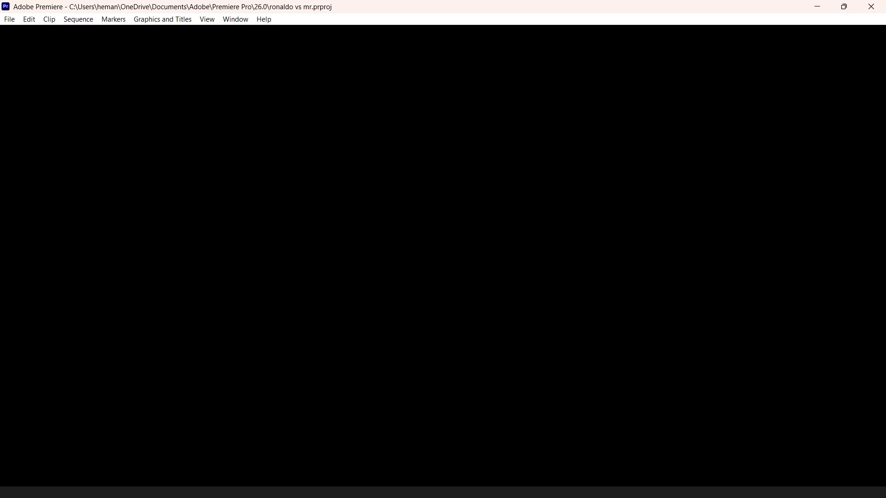
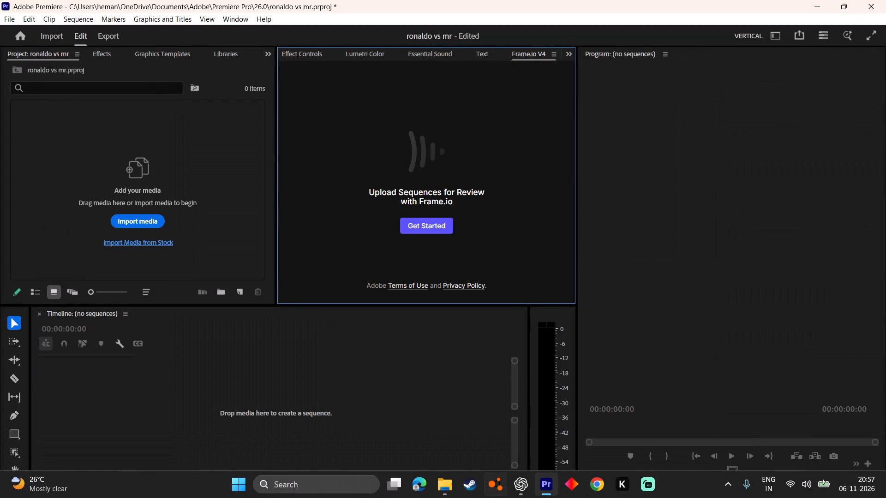
Switch to File Explorer, open the Videos folder and locate the 2026-11-06 car gameplay clips.
{"action": "left_click", "coordinate": [446, 489]}
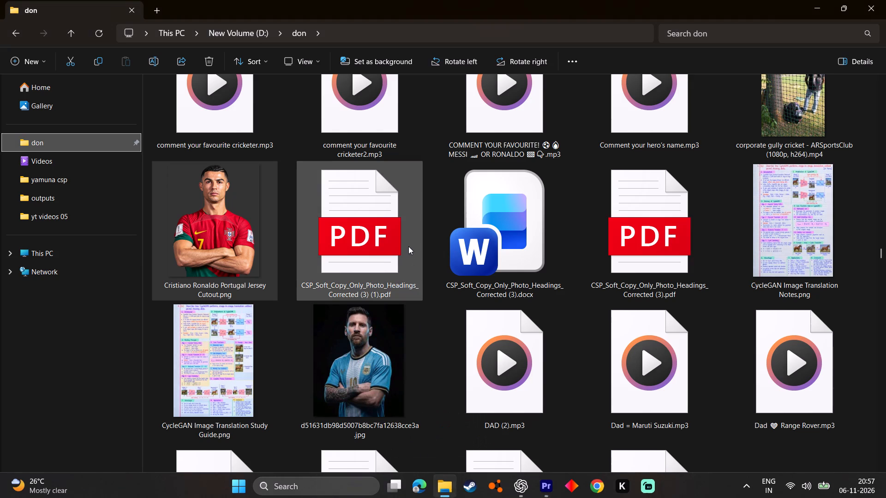
{"action": "left_click", "coordinate": [85, 170]}
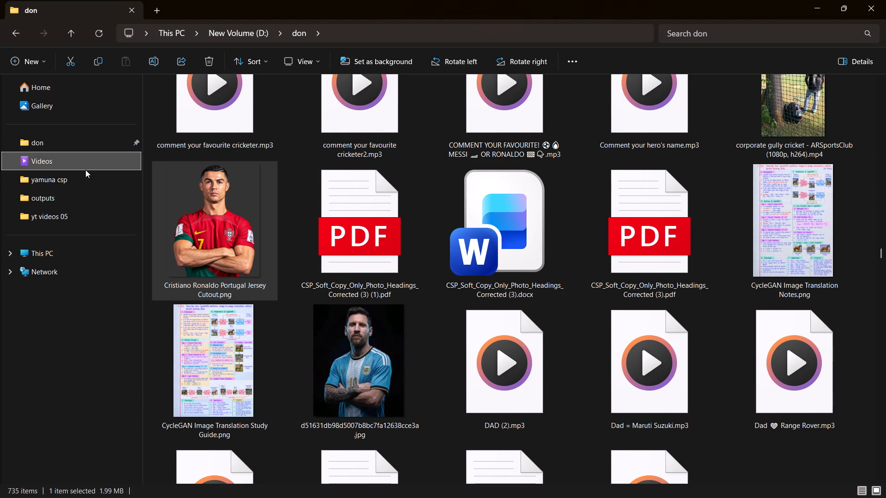
{"action": "scroll", "coordinate": [411, 400], "scroll_direction": "down", "scroll_amount": 18}
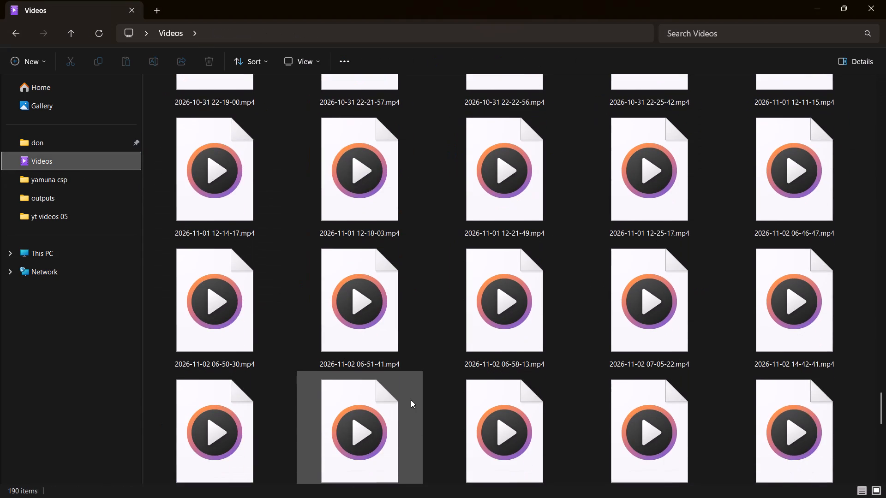
{"action": "scroll", "coordinate": [411, 400], "scroll_direction": "down", "scroll_amount": 9}
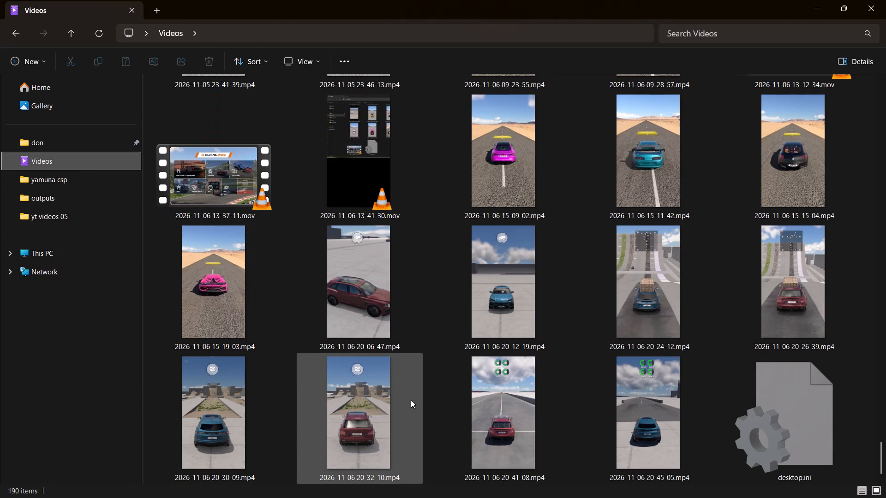
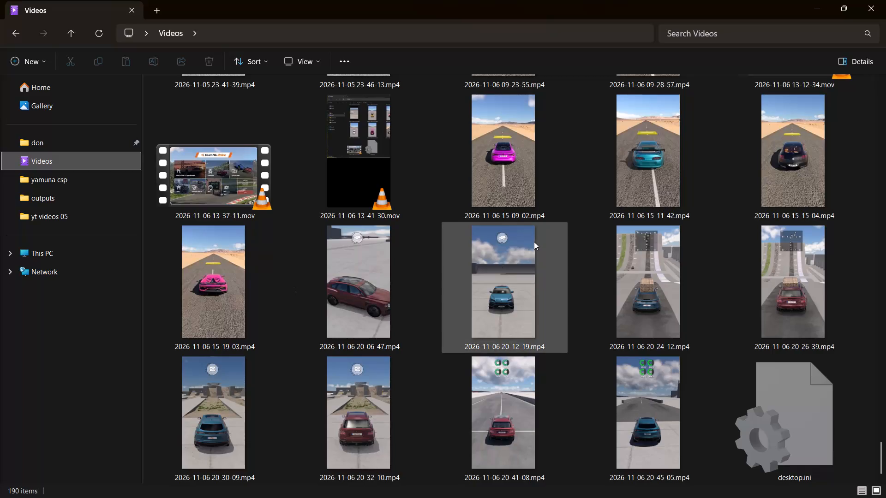
{"action": "scroll", "coordinate": [526, 266], "scroll_direction": "down", "scroll_amount": 2}
{"action": "left_click", "coordinate": [347, 299]}
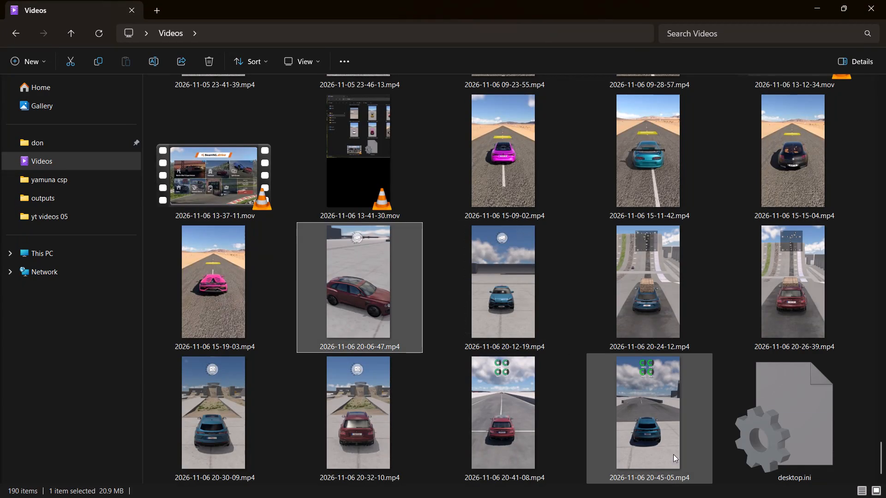
{"action": "left_click", "coordinate": [664, 437], "text": "shift"}
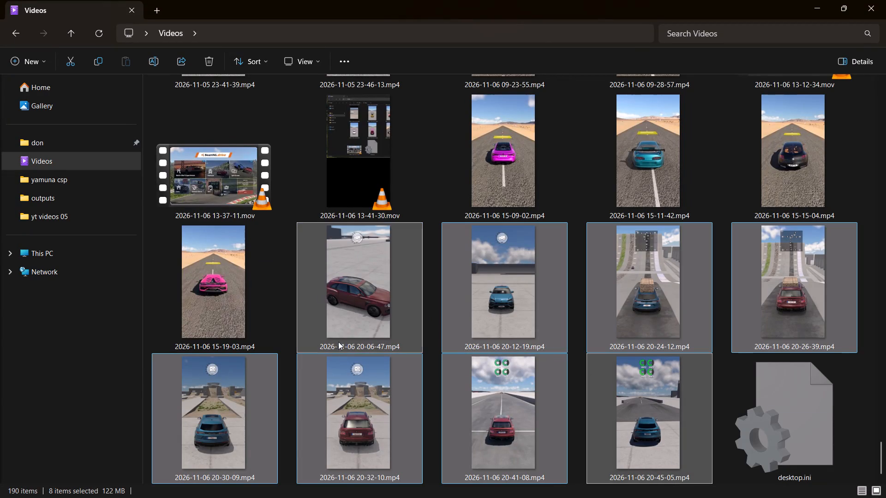
{"action": "left_click_drag", "start_coordinate": [673, 301], "coordinate": [532, 485]}
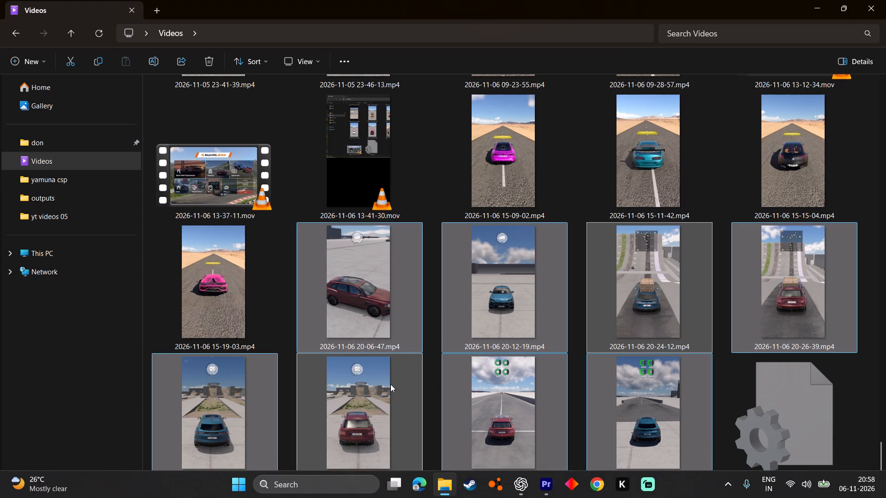
{"action": "left_click", "coordinate": [43, 144]}
{"action": "left_click", "coordinate": [699, 35]}
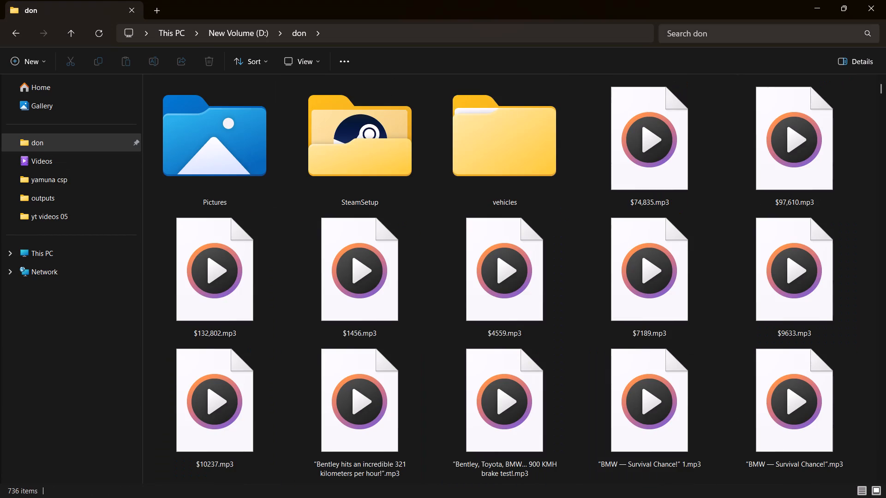
{"action": "type", "text": "re"}
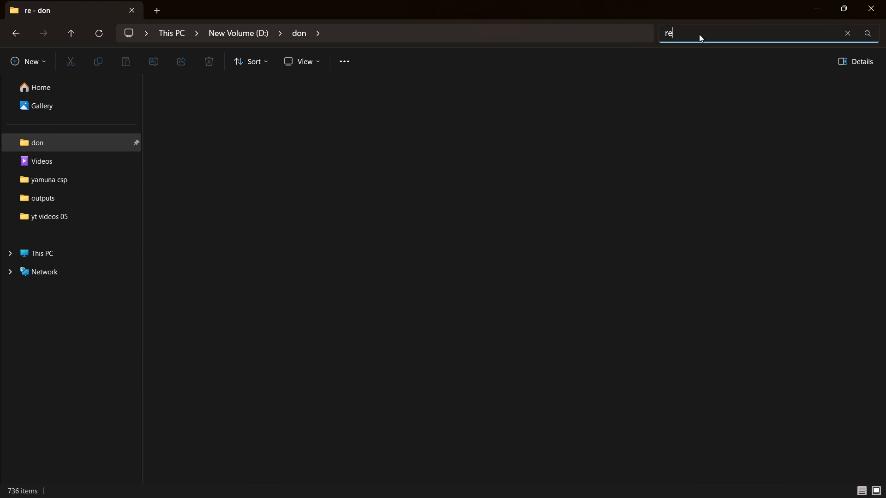
{"action": "key", "text": "BackSpace"}
{"action": "key", "text": "o"}
{"action": "key", "text": "n"}
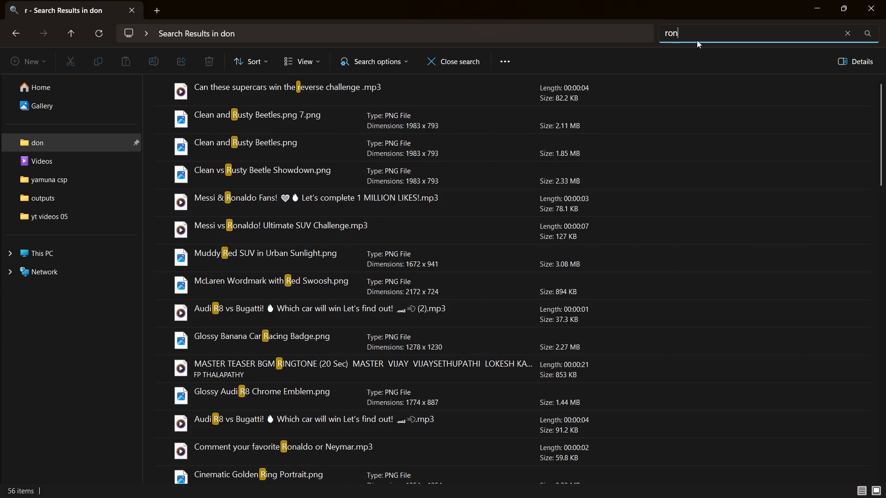
{"action": "key", "text": "a"}
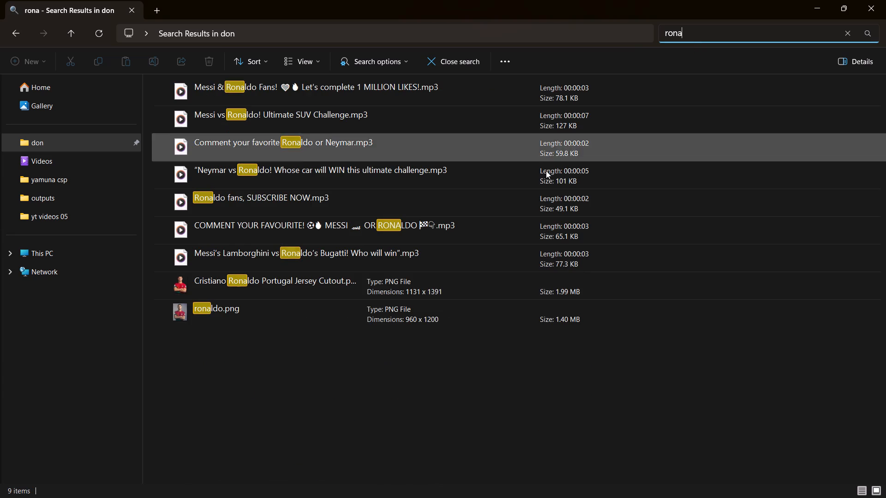
{"action": "left_click", "coordinate": [280, 290]}
{"action": "left_click_drag", "start_coordinate": [296, 280], "coordinate": [294, 281]}
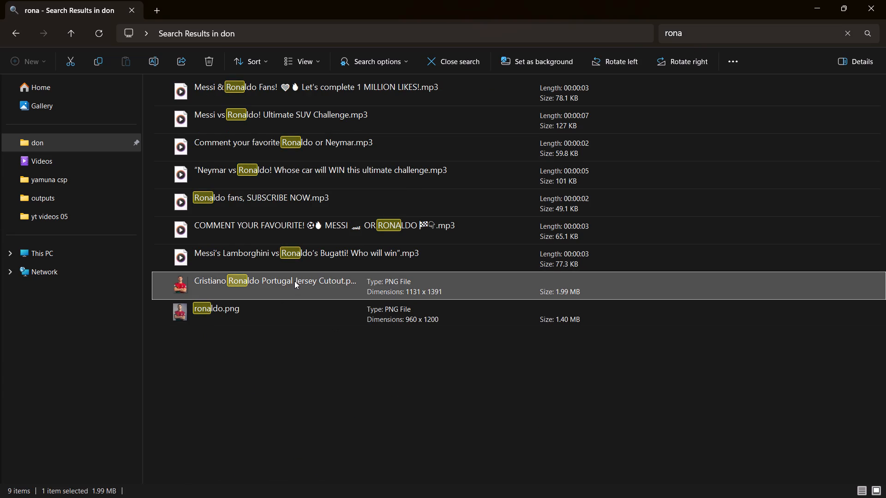
{"action": "left_click_drag", "start_coordinate": [294, 281], "coordinate": [220, 236]}
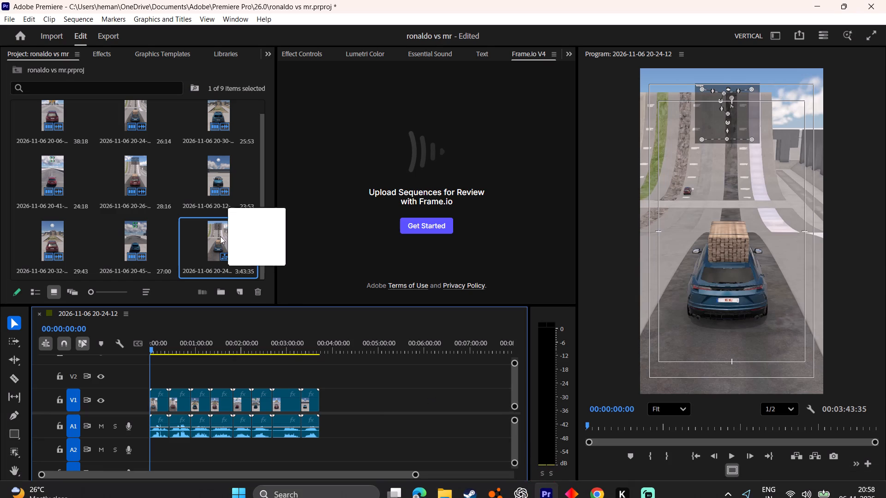
{"action": "left_click_drag", "start_coordinate": [220, 236], "coordinate": [161, 221]}
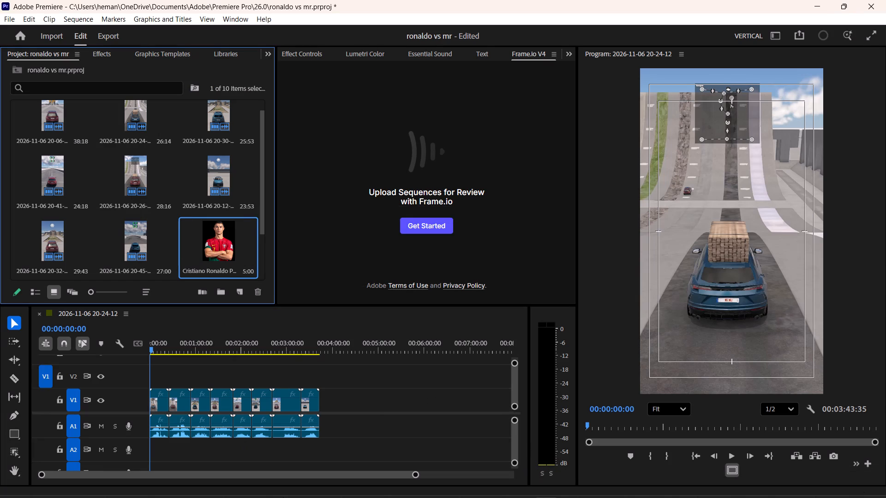
Search the don folder for "mr b" and import the MrBeast in Blue Hoodie Portrait PNG into the Premiere project.
{"action": "left_click", "coordinate": [442, 488]}
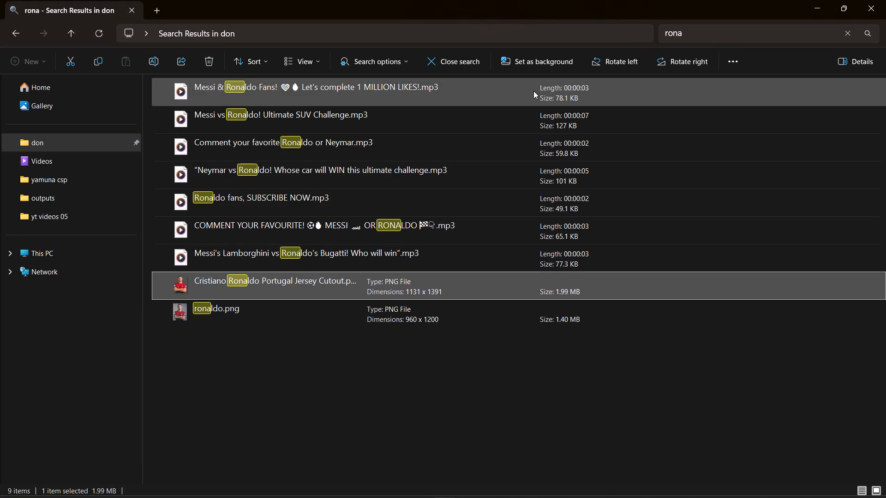
{"action": "left_click", "coordinate": [854, 39]}
{"action": "left_click", "coordinate": [811, 36]}
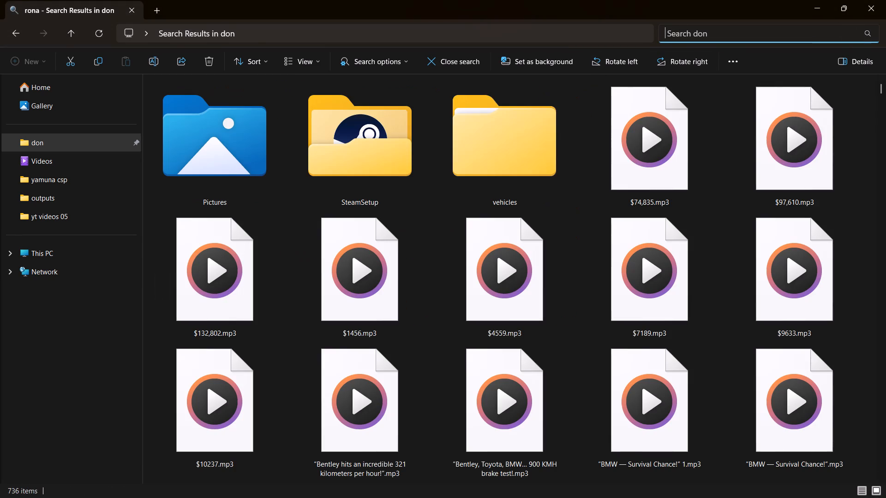
{"action": "key", "text": "m"}
{"action": "type", "text": "r b"}
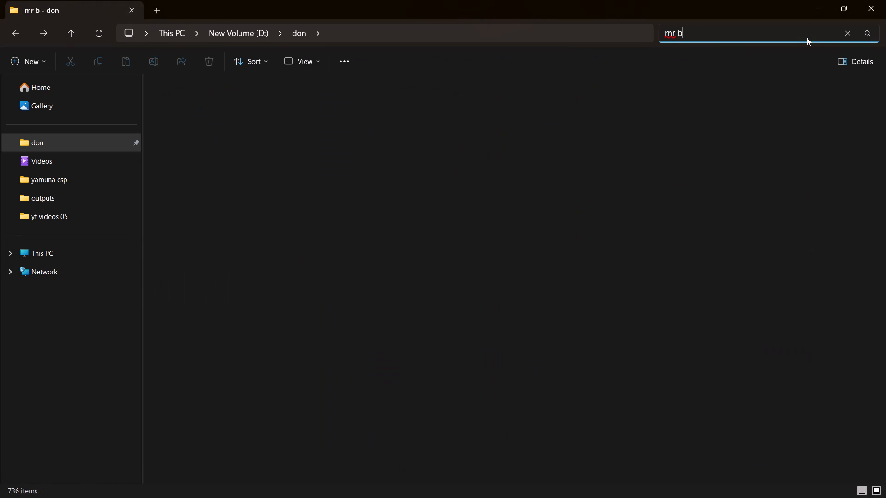
{"action": "left_click", "coordinate": [275, 86]}
{"action": "left_click_drag", "start_coordinate": [298, 86], "coordinate": [281, 94]}
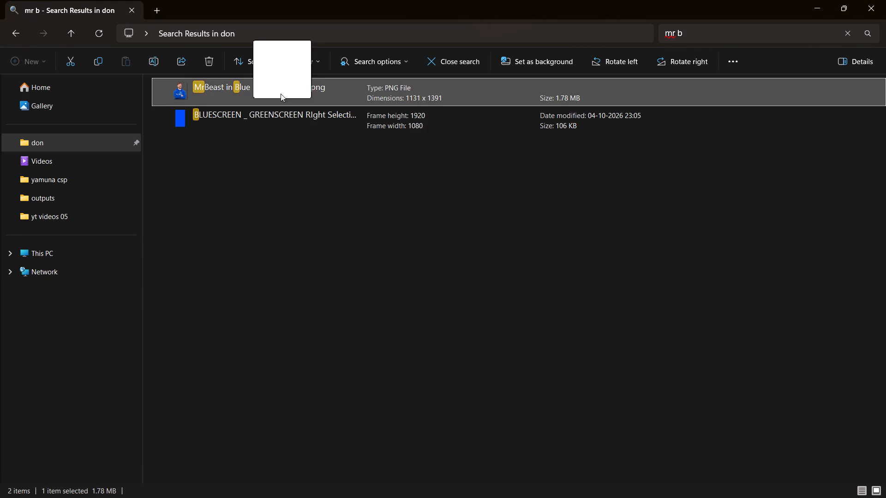
{"action": "left_click_drag", "start_coordinate": [281, 94], "coordinate": [537, 479]}
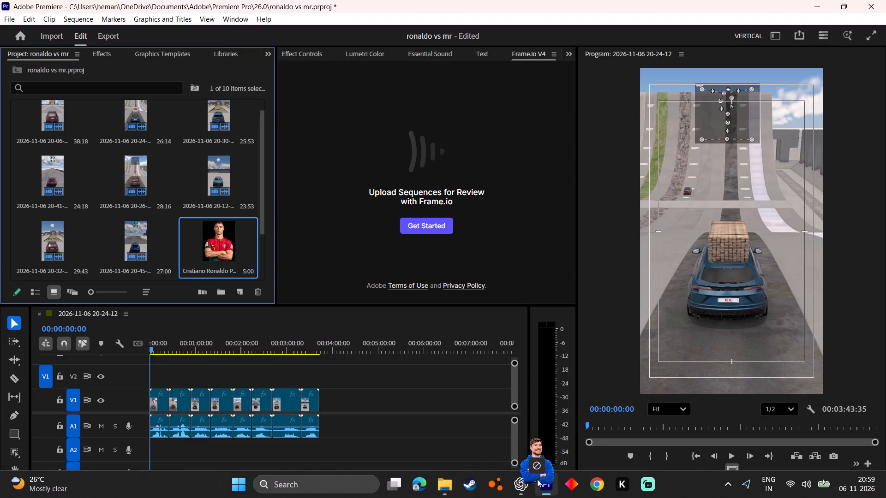
{"action": "left_click_drag", "start_coordinate": [537, 479], "coordinate": [177, 241]}
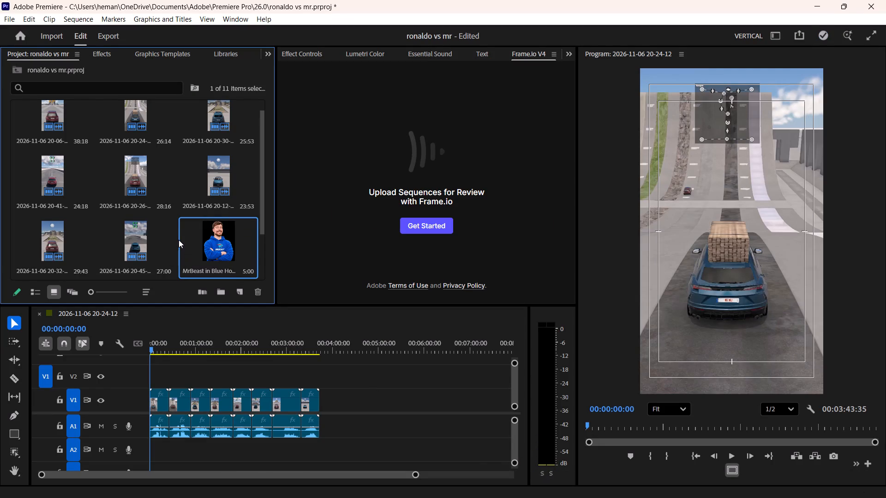
{"action": "left_click", "coordinate": [389, 385]}
{"action": "type", "text": "==="}
{"action": "left_click", "coordinate": [246, 410]}
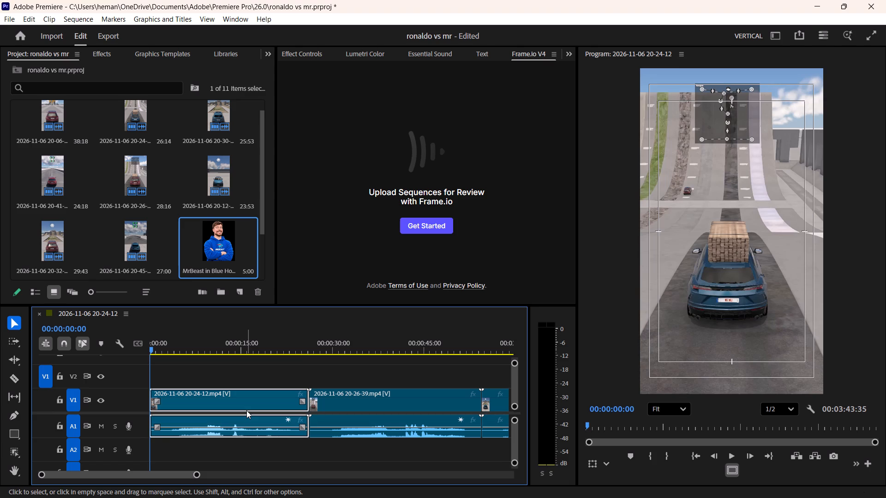
{"action": "key", "text": "space"}
{"action": "key", "text": "minus"}
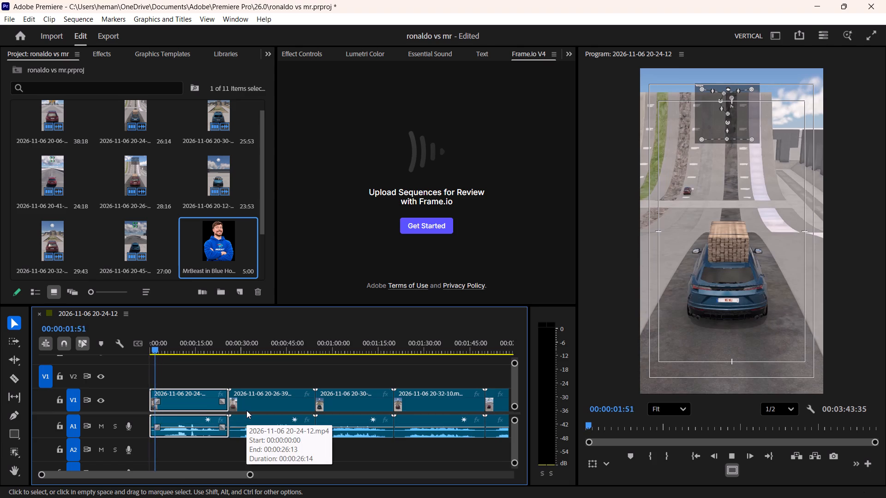
{"action": "type", "text": "=="}
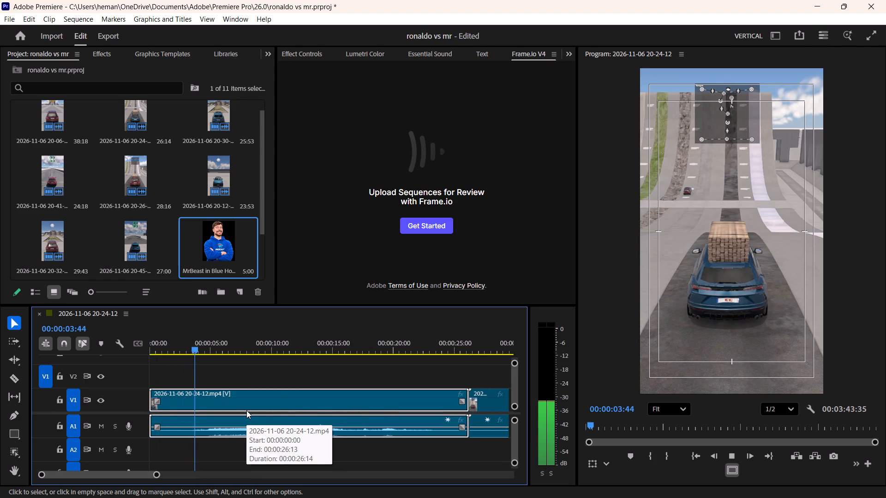
{"action": "key", "text": "space"}
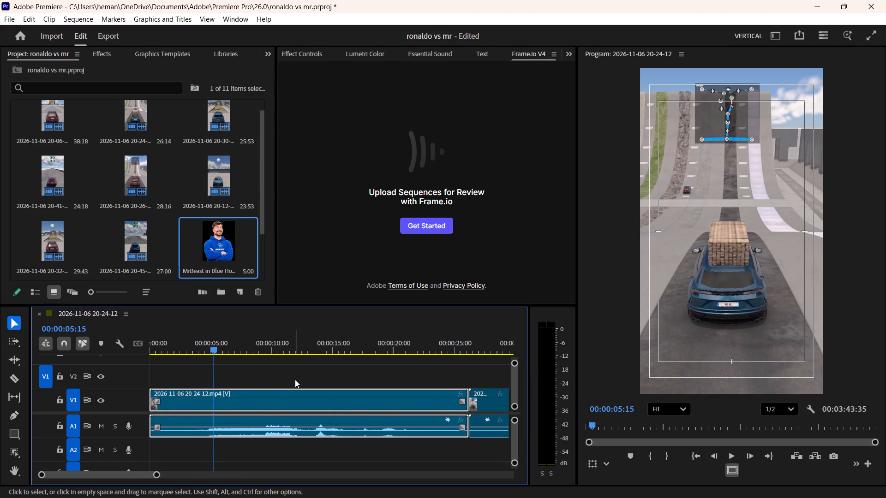
{"action": "key", "text": "Left"}
{"action": "key", "text": "Left"}
{"action": "key", "text": "Left"}
{"action": "key", "text": "Left"}
{"action": "key", "text": "Left"}
{"action": "key", "text": "Left"}
{"action": "key", "text": "Left"}
{"action": "key", "text": "Left"}
{"action": "key", "text": "Left"}
{"action": "key", "text": "Left"}
{"action": "key", "text": "Left"}
{"action": "key", "text": "Left"}
{"action": "key", "text": "Left"}
{"action": "key", "text": "Left"}
{"action": "key", "text": "Left"}
{"action": "key", "text": "Left"}
{"action": "key", "text": "Left"}
{"action": "key", "text": "Left"}
{"action": "key", "text": "Left"}
{"action": "key", "text": "Left"}
{"action": "type", "text": "q"}
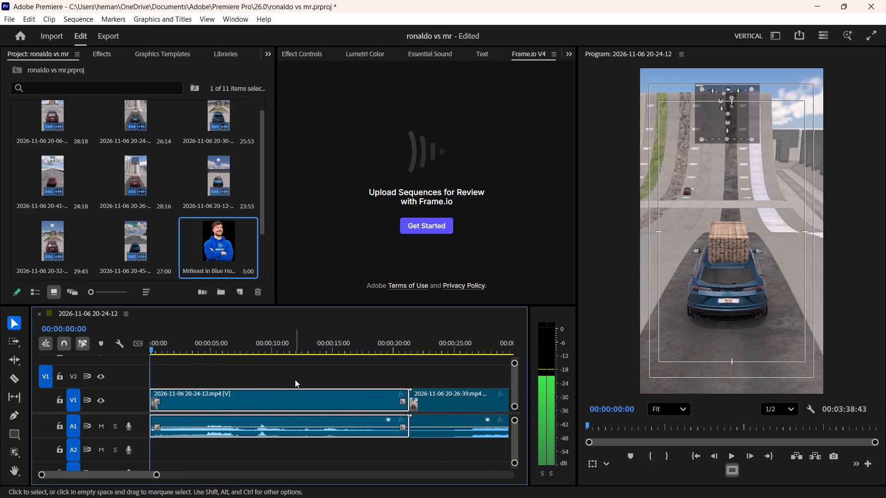
{"action": "key", "text": "space"}
{"action": "key", "text": "space"}
{"action": "key", "text": "Up"}
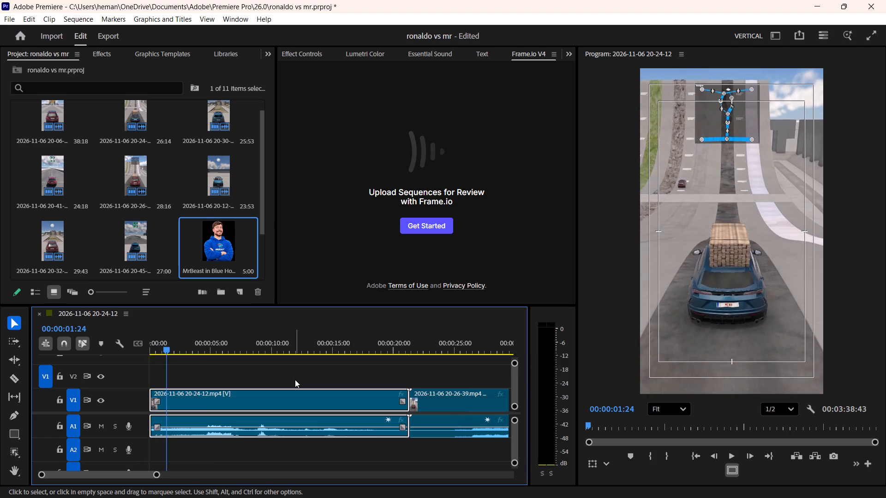
{"action": "key", "text": "space"}
{"action": "key", "text": "space"}
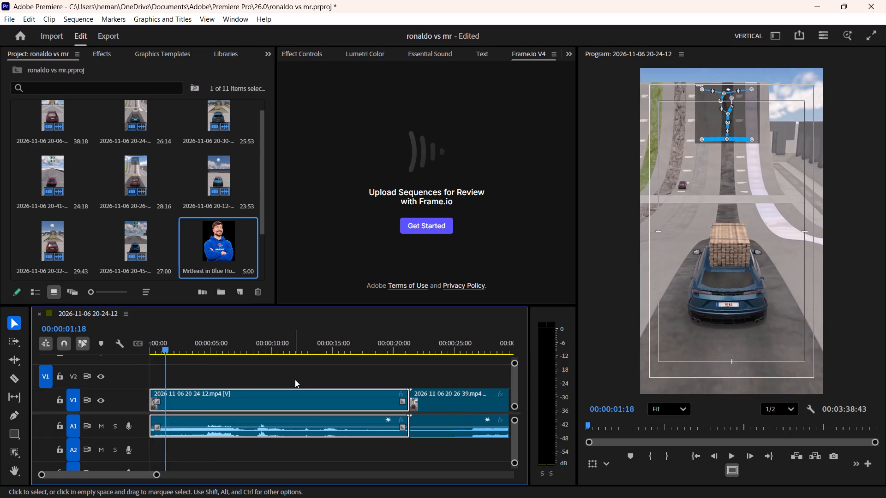
{"action": "key", "text": "Up"}
{"action": "key", "text": "space"}
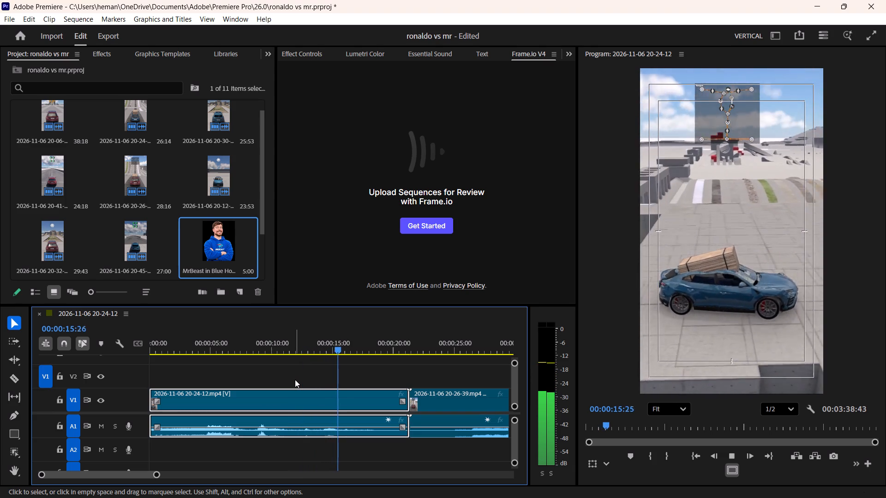
{"action": "key", "text": "space"}
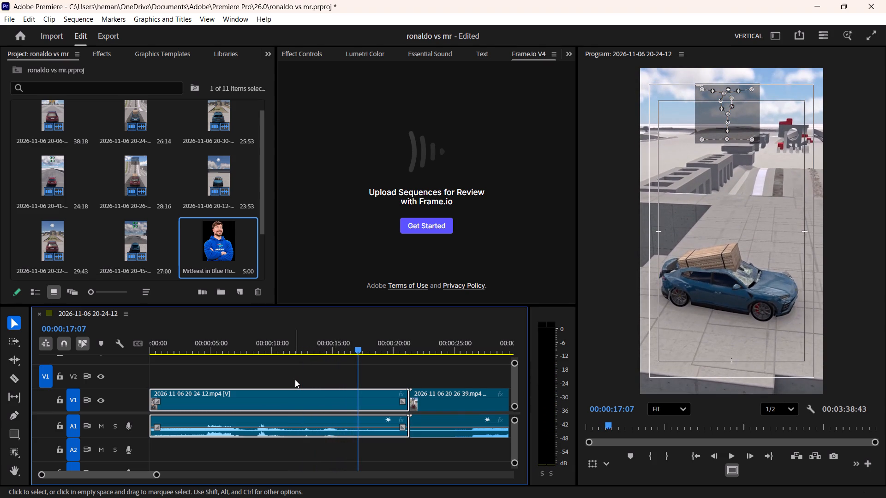
{"action": "type", "text": "w"}
{"action": "left_click", "coordinate": [381, 413]}
{"action": "key", "text": "minus"}
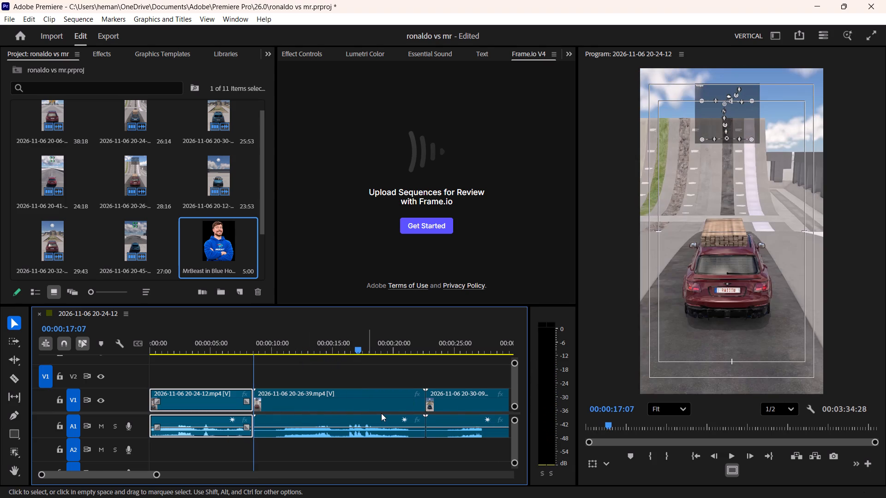
{"action": "left_click", "coordinate": [381, 413]}
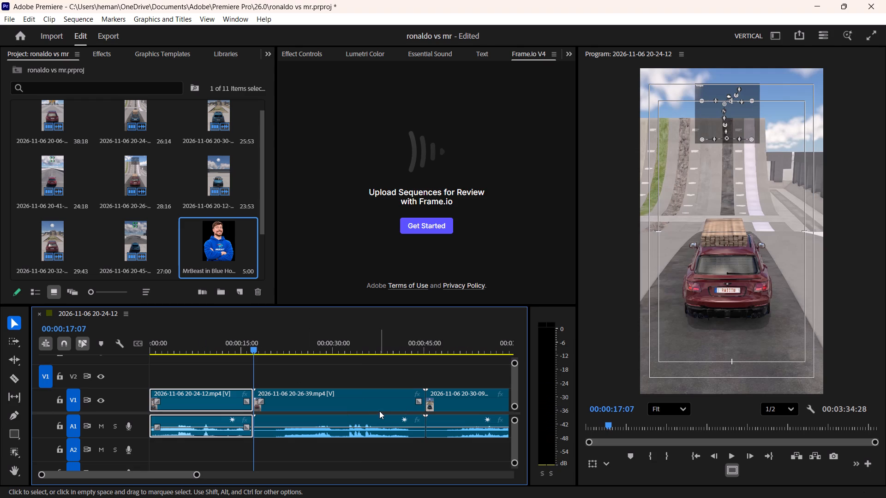
{"action": "left_click", "coordinate": [374, 403]}
{"action": "key", "text": "space"}
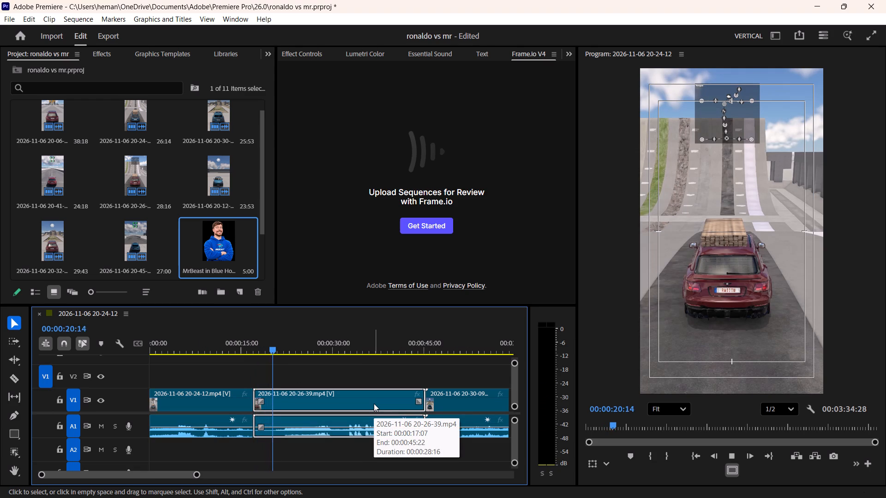
{"action": "key", "text": "space"}
{"action": "type", "text": "q"}
{"action": "key", "text": "space"}
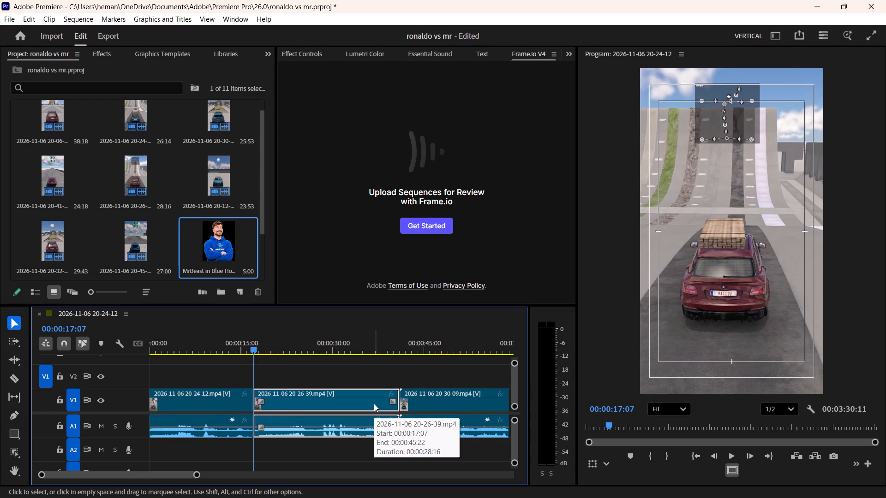
{"action": "key", "text": "space"}
{"action": "type", "text": "q"}
Review the second clip's crash and ripple-trim its end at 00:00:28:07, while the red car is still tumbling.
{"action": "key", "text": "space"}
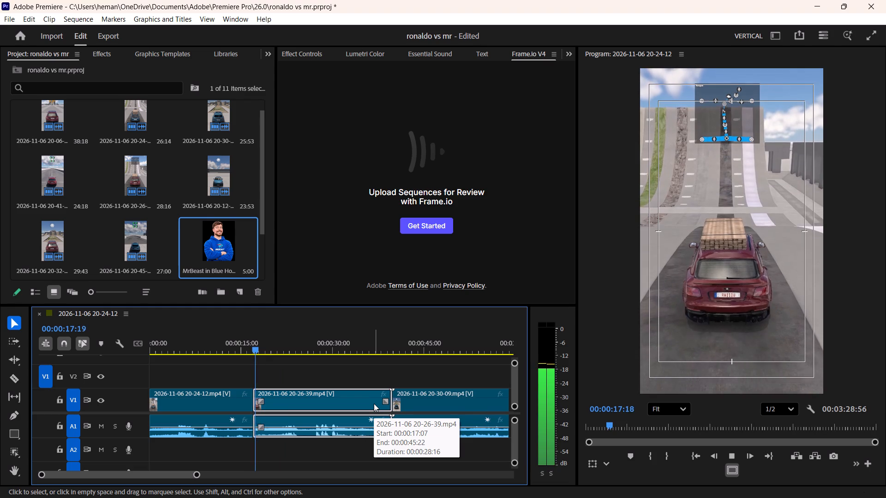
{"action": "key", "text": "space"}
{"action": "key", "text": "Up"}
{"action": "key", "text": "space"}
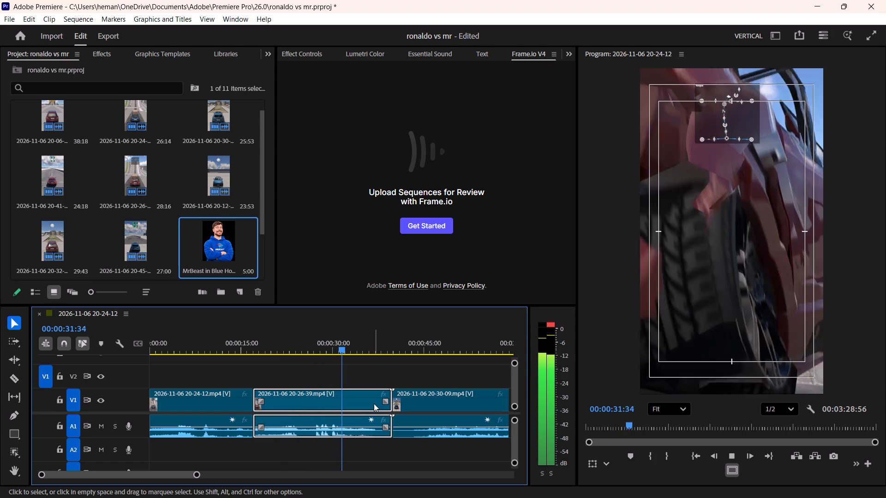
{"action": "key", "text": "space"}
{"action": "key", "text": "Up"}
{"action": "key", "text": "space"}
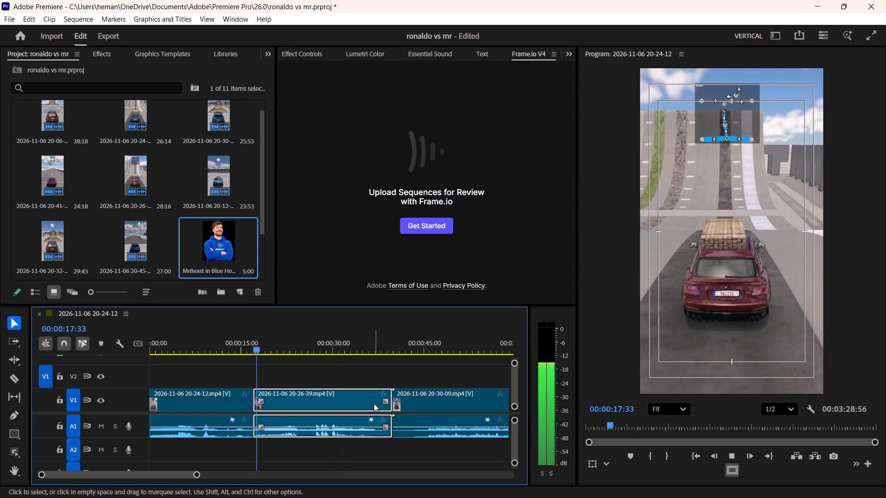
{"action": "type", "text": "lll"}
{"action": "key", "text": "space"}
{"action": "key", "text": "space"}
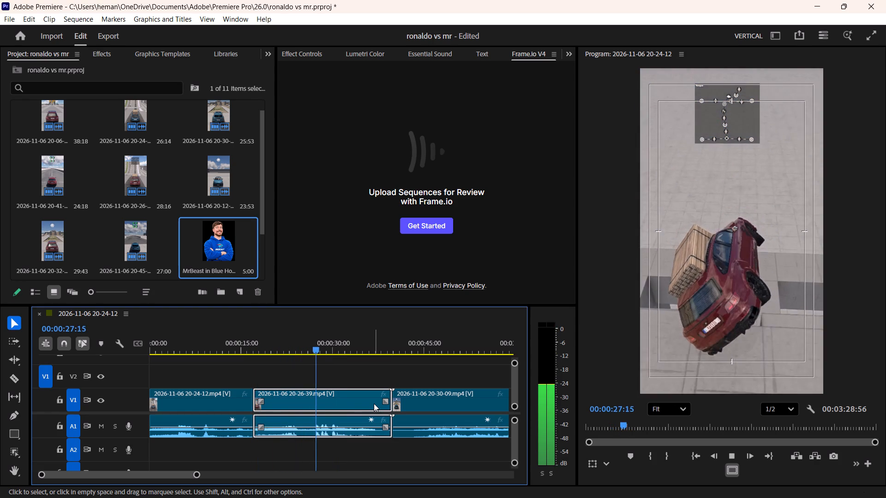
{"action": "key", "text": "space"}
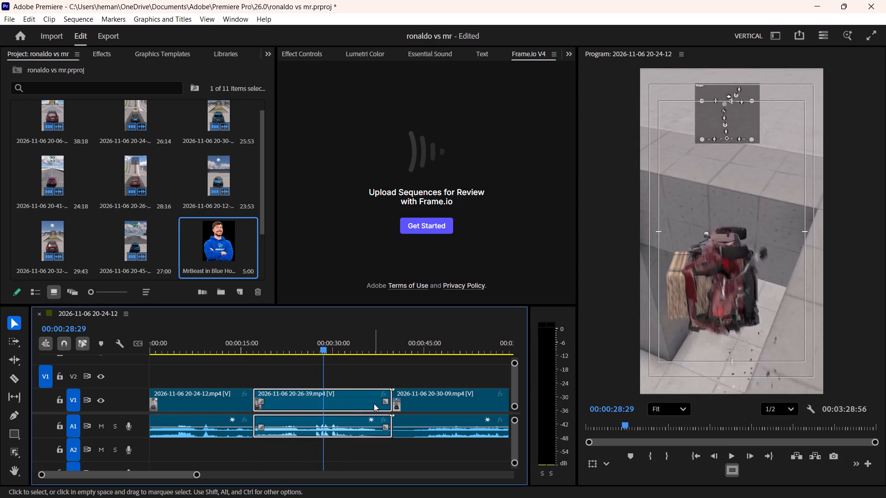
{"action": "key", "text": "Left"}
{"action": "key", "text": "Left"}
{"action": "key", "text": "Left"}
{"action": "key", "text": "Left"}
{"action": "key", "text": "Left"}
{"action": "key", "text": "Left"}
{"action": "key", "text": "Left"}
{"action": "key", "text": "Left"}
{"action": "key", "text": "Left"}
{"action": "key", "text": "Left"}
{"action": "key", "text": "Left"}
{"action": "key", "text": "Left"}
{"action": "key", "text": "Left"}
{"action": "key", "text": "Left"}
{"action": "key", "text": "Left"}
{"action": "key", "text": "Left"}
{"action": "key", "text": "Left"}
{"action": "key", "text": "Left"}
{"action": "key", "text": "Left"}
{"action": "key", "text": "Left"}
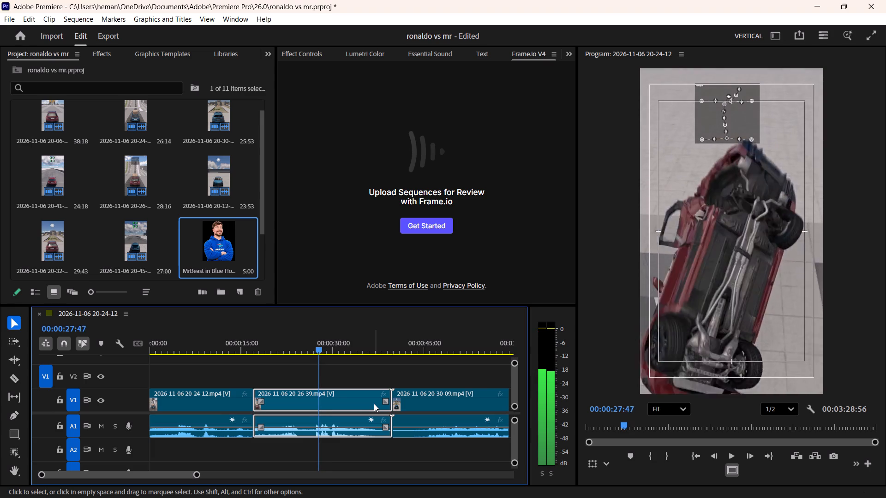
{"action": "key", "text": "space"}
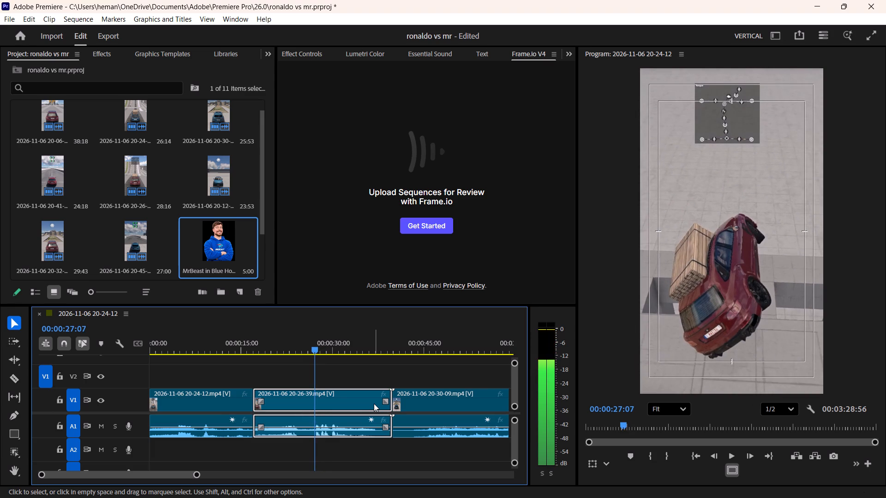
{"action": "key", "text": "space"}
{"action": "key", "text": "space"}
{"action": "key", "text": "space"}
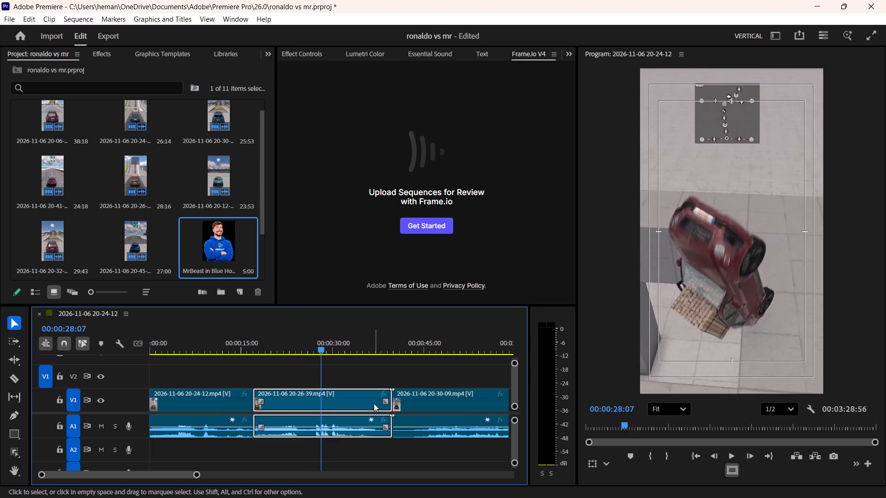
{"action": "key", "text": "w"}
{"action": "left_click", "coordinate": [377, 405]}
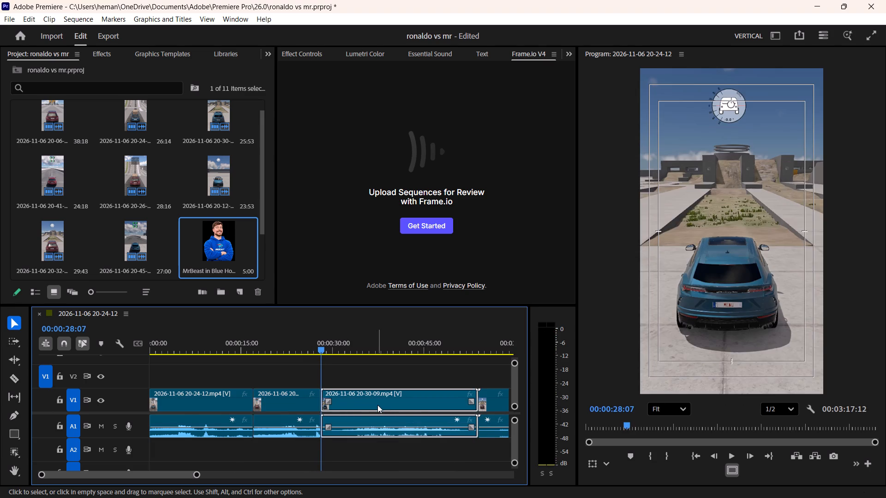
{"action": "type", "text": "-"}
{"action": "key", "text": "space"}
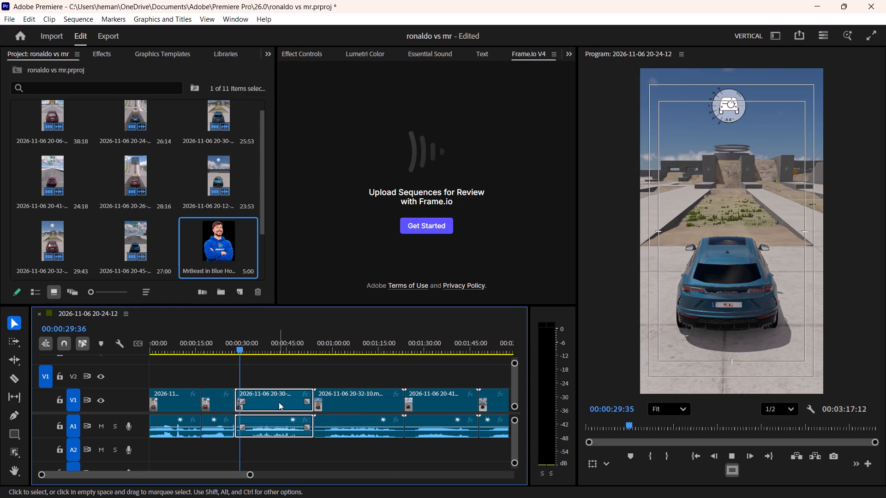
{"action": "left_click", "coordinate": [279, 402]}
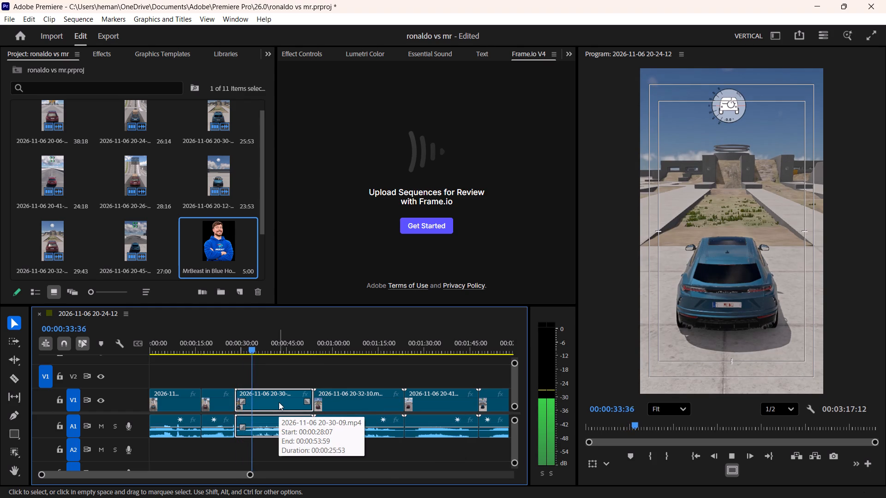
{"action": "key", "text": "space"}
{"action": "type", "text": "q"}
Play the shortened third clip and ripple-trim its end at 00:00:42:51, removing about 4.9 seconds.
{"action": "key", "text": "space"}
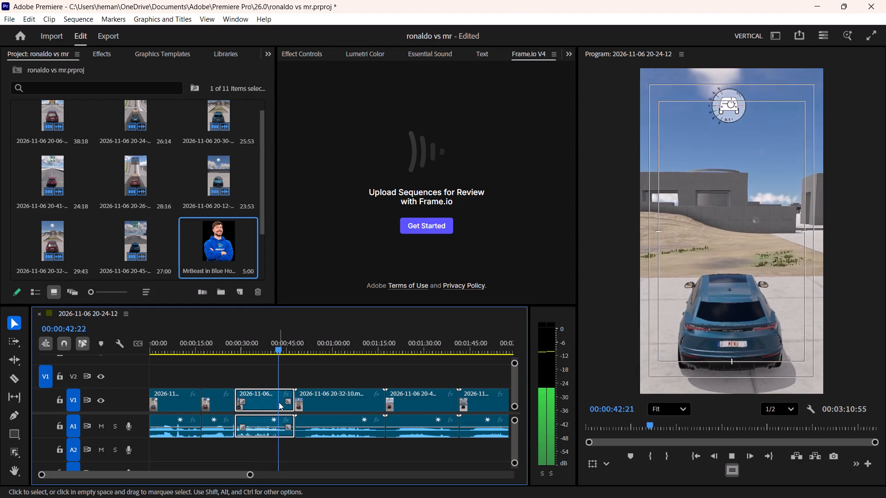
{"action": "key", "text": "space"}
{"action": "key", "text": "space"}
{"action": "key", "text": "space"}
{"action": "type", "text": "w"}
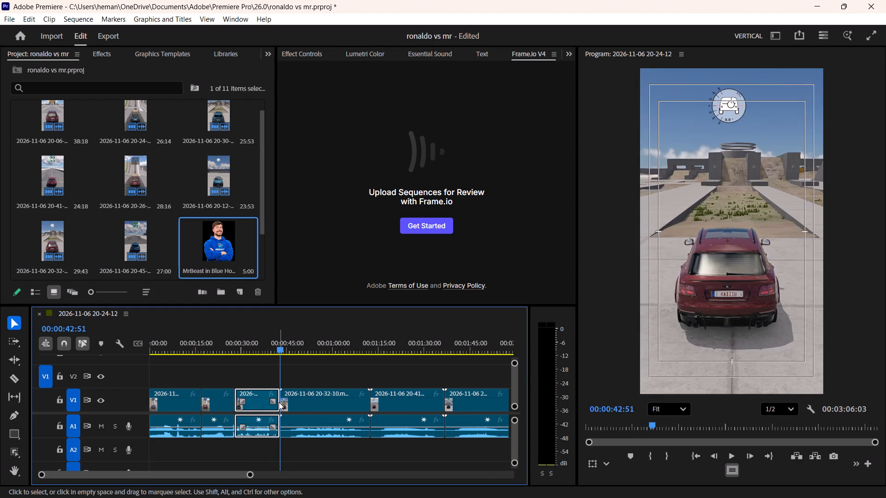
{"action": "left_click", "coordinate": [328, 408]}
{"action": "key", "text": "space"}
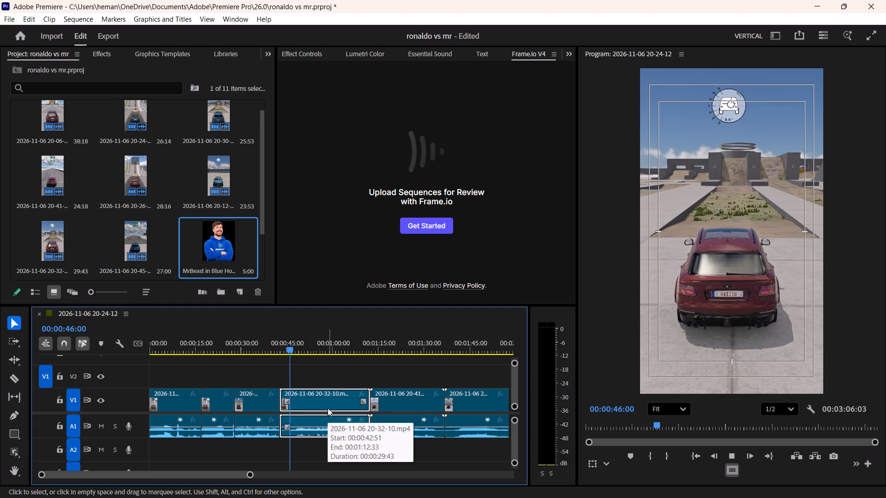
{"action": "key", "text": "space"}
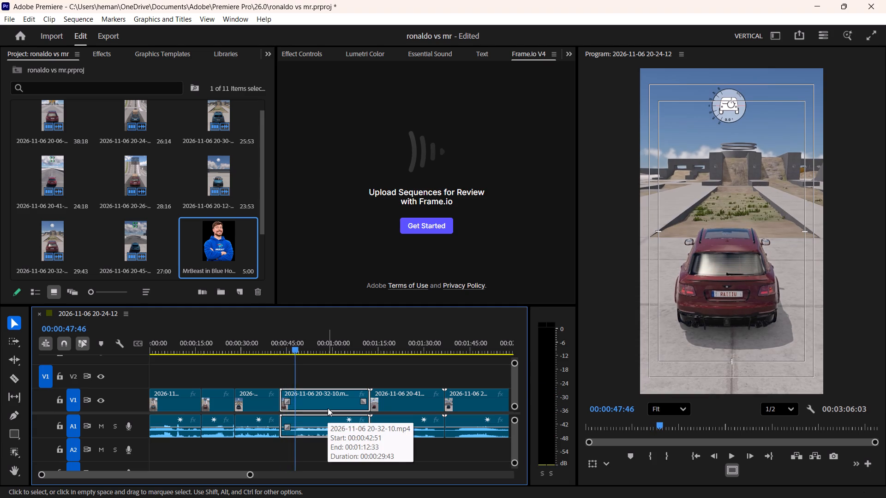
{"action": "key", "text": "space"}
{"action": "key", "text": "space"}
{"action": "type", "text": "q"}
Play the shortened fourth clip and ripple-trim its end at 00:01:02:56, removing about 4 seconds.
{"action": "key", "text": "space"}
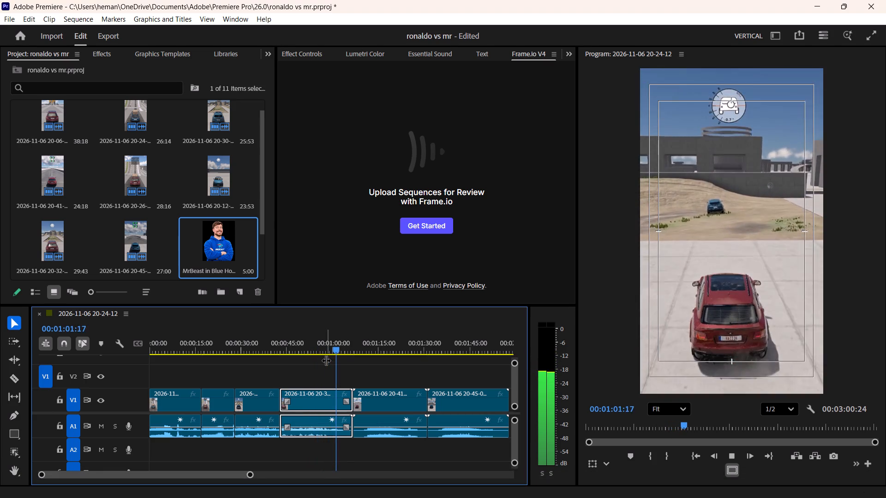
{"action": "key", "text": "space"}
{"action": "key", "text": "space"}
{"action": "key", "text": "space"}
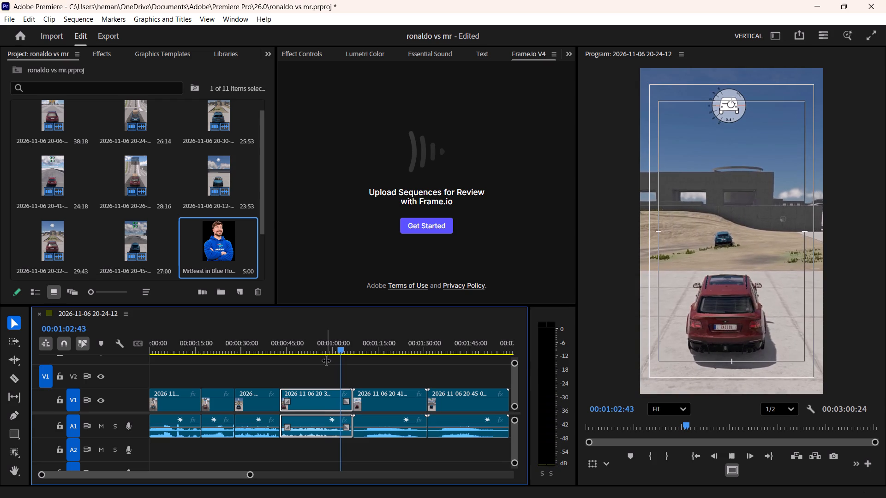
{"action": "type", "text": "w"}
{"action": "left_click", "coordinate": [383, 406]}
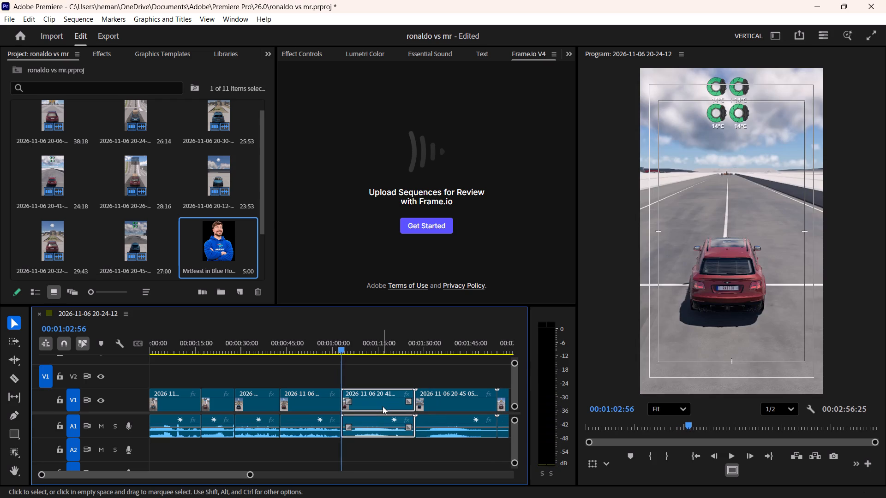
{"action": "key", "text": "space"}
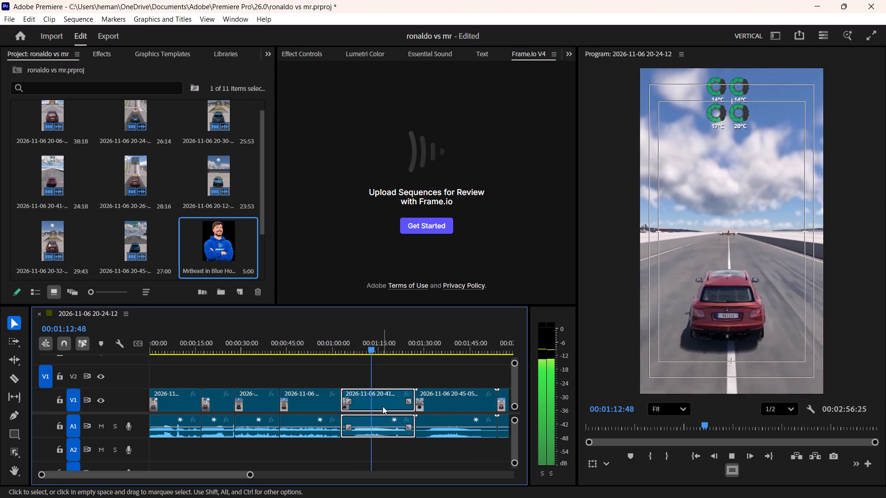
{"action": "key", "text": "space"}
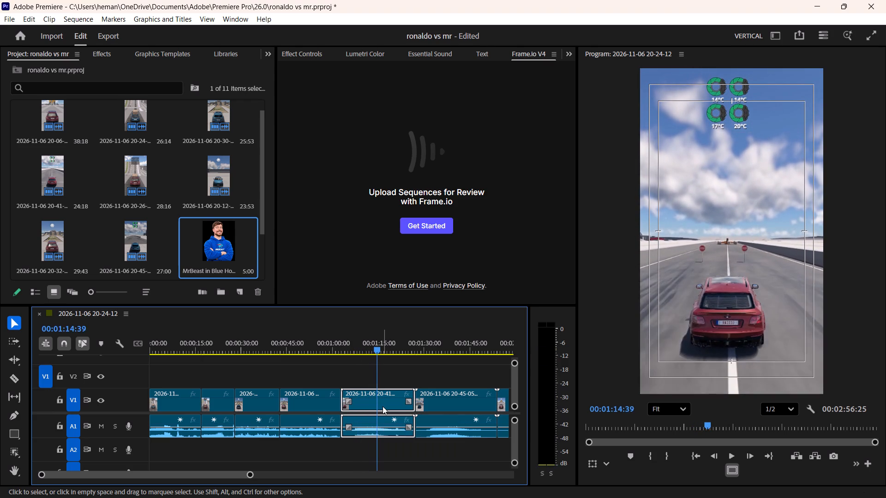
{"action": "key", "text": "space"}
{"action": "key", "text": "space"}
{"action": "type", "text": "q"}
Play the shortened fifth clip through the hammer obstacle to look for its end point.
{"action": "key", "text": "space"}
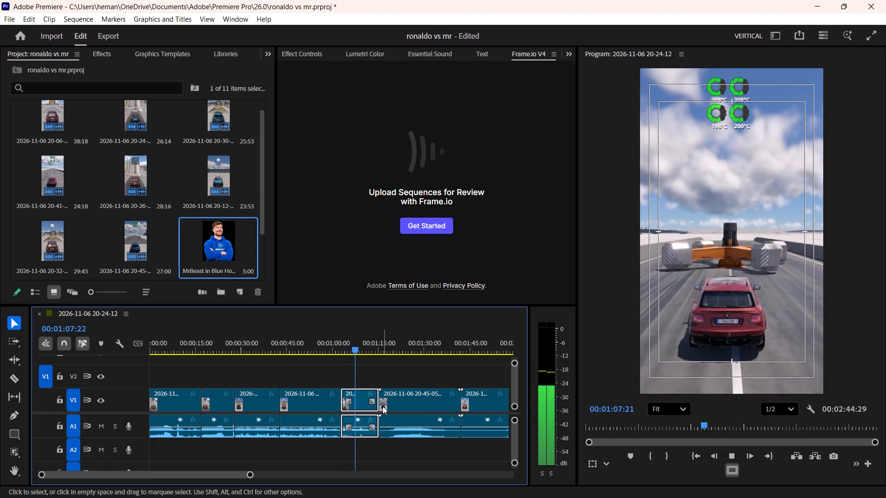
{"action": "key", "text": "space"}
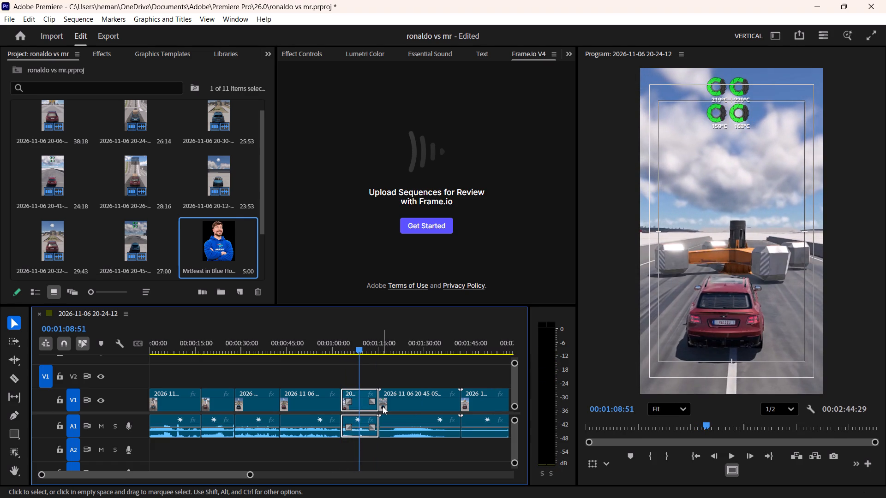
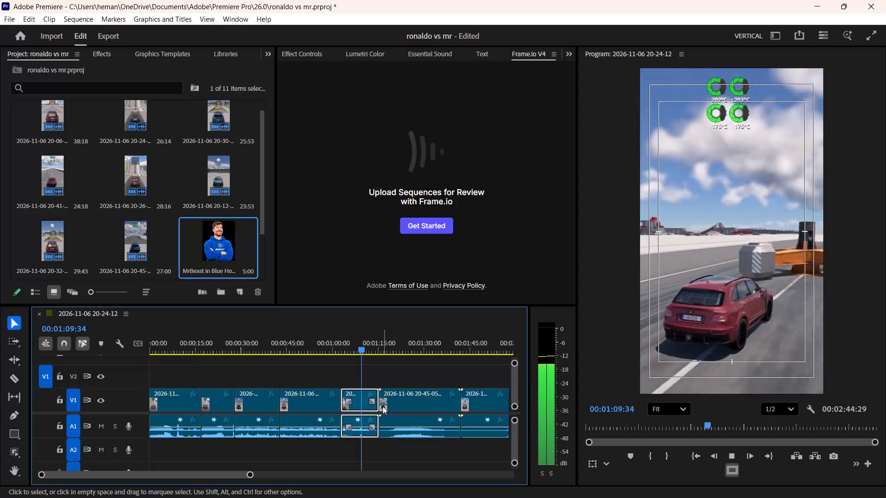
Replay the fifth clip and ripple-trim its end at 00:01:08:43, at the hammer obstacle, removing about 6.6 seconds.
{"action": "key", "text": "space"}
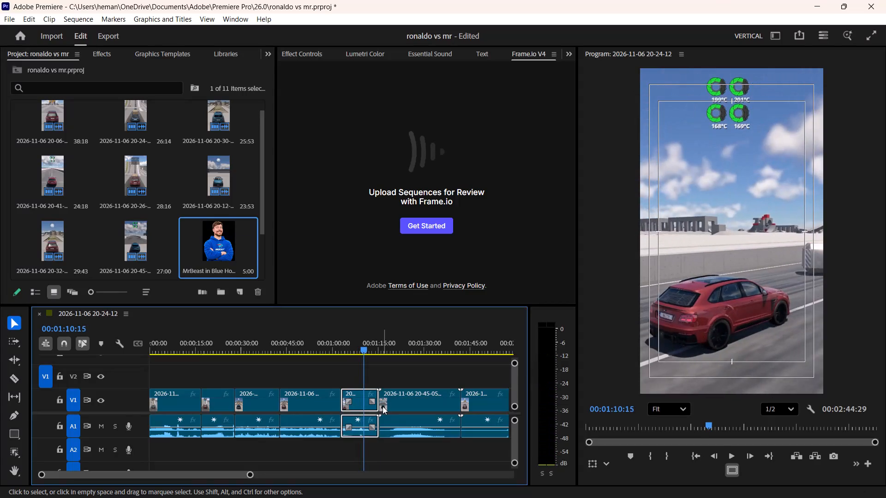
{"action": "key", "text": "space"}
{"action": "key", "text": "space"}
{"action": "key", "text": "Up"}
{"action": "key", "text": "space"}
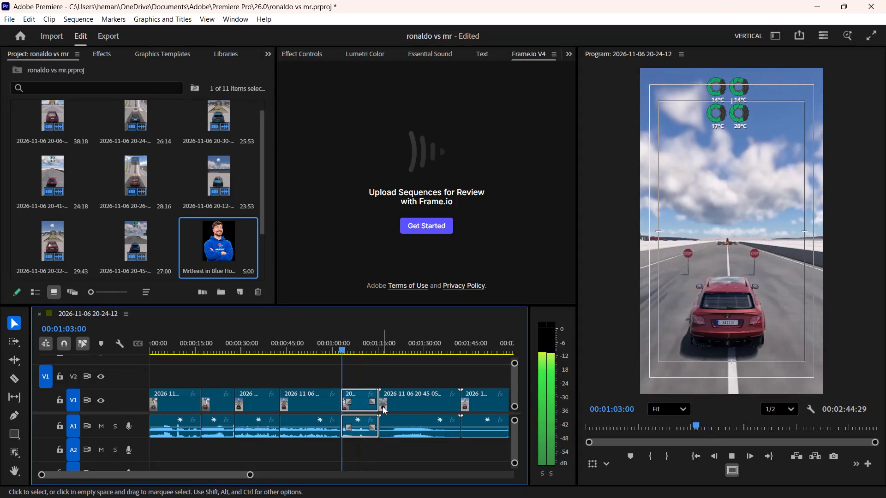
{"action": "type", "text": "=="}
{"action": "key", "text": "minus"}
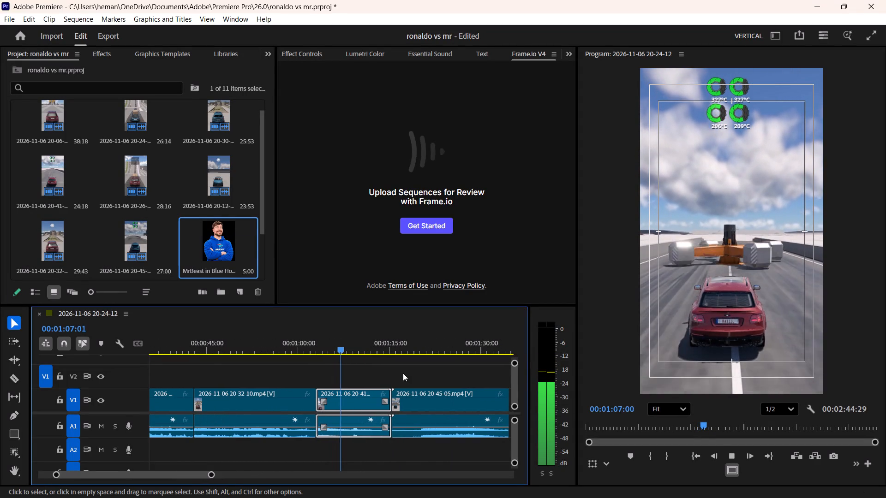
{"action": "key", "text": "space"}
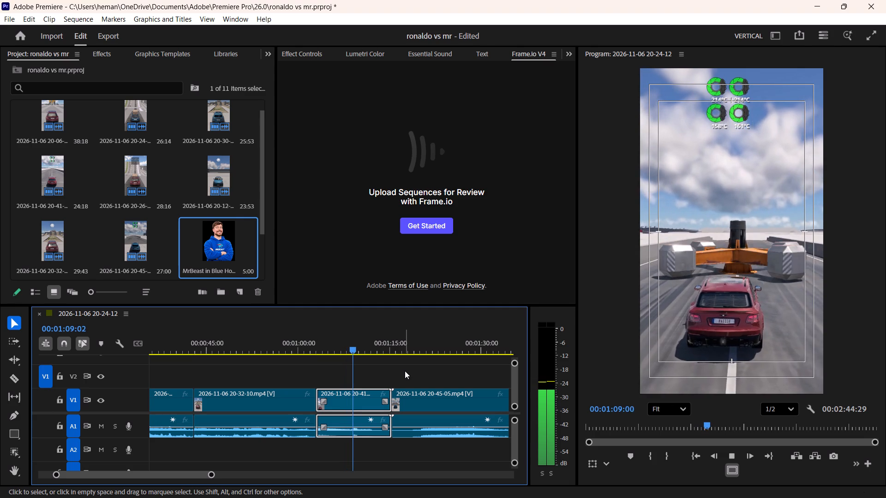
{"action": "key", "text": "space"}
{"action": "key", "text": "space"}
{"action": "key", "text": "space"}
{"action": "key", "text": "space"}
{"action": "key", "text": "Left"}
{"action": "key", "text": "Left"}
{"action": "key", "text": "Left"}
{"action": "key", "text": "Left"}
{"action": "key", "text": "Left"}
{"action": "key", "text": "Left"}
{"action": "key", "text": "Left"}
{"action": "key", "text": "Left"}
{"action": "key", "text": "Left"}
{"action": "key", "text": "Left"}
{"action": "key", "text": "Left"}
{"action": "key", "text": "Left"}
{"action": "key", "text": "Left"}
{"action": "key", "text": "Left"}
{"action": "key", "text": "Left"}
{"action": "key", "text": "Left"}
{"action": "key", "text": "Left"}
{"action": "key", "text": "Left"}
{"action": "key", "text": "Left"}
{"action": "key", "text": "Left"}
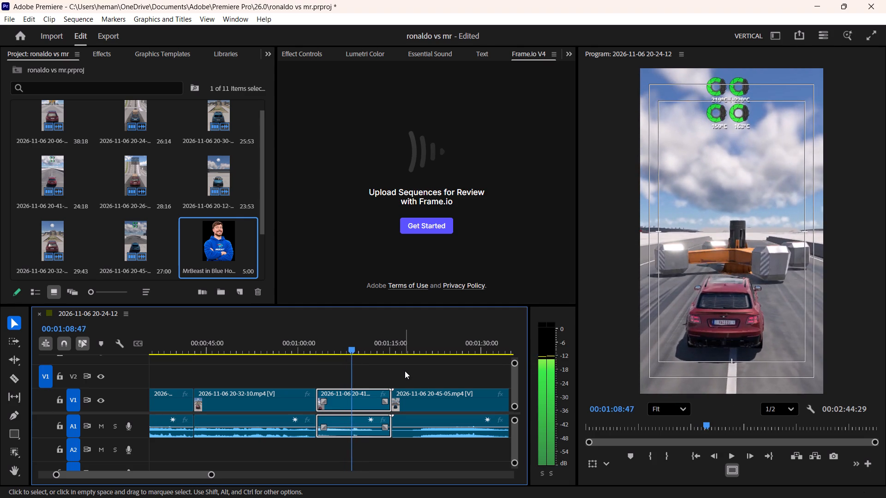
{"action": "key", "text": "w"}
{"action": "left_click", "coordinate": [405, 406]}
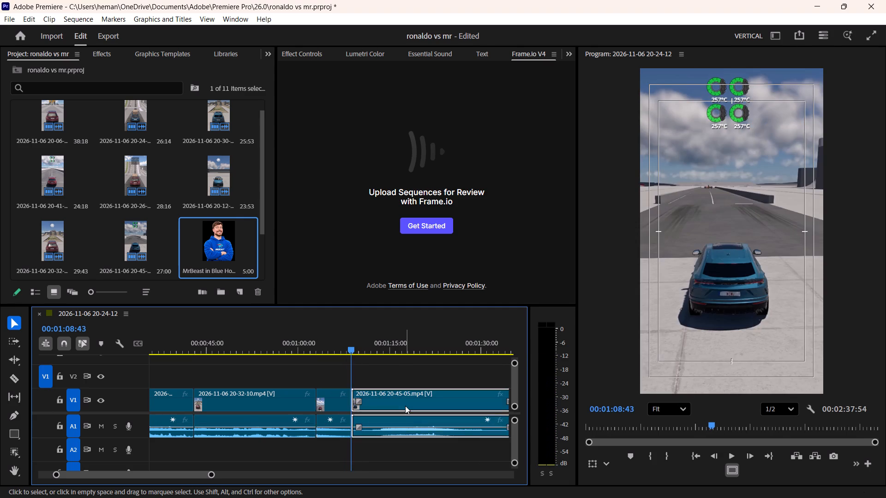
{"action": "type", "text": "- ll"}
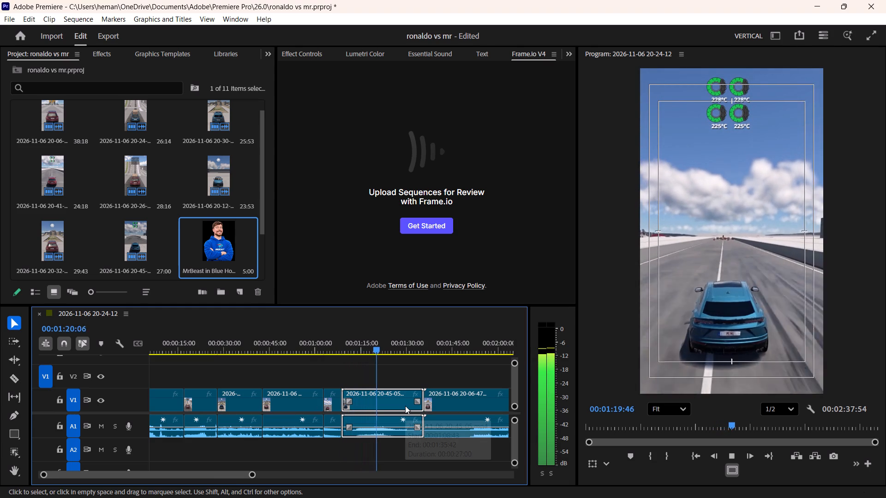
{"action": "key", "text": "space"}
{"action": "key", "text": "space"}
{"action": "key", "text": "space"}
{"action": "key", "text": "space"}
{"action": "key", "text": "space"}
{"action": "key", "text": "space"}
{"action": "key", "text": "space"}
{"action": "key", "text": "space"}
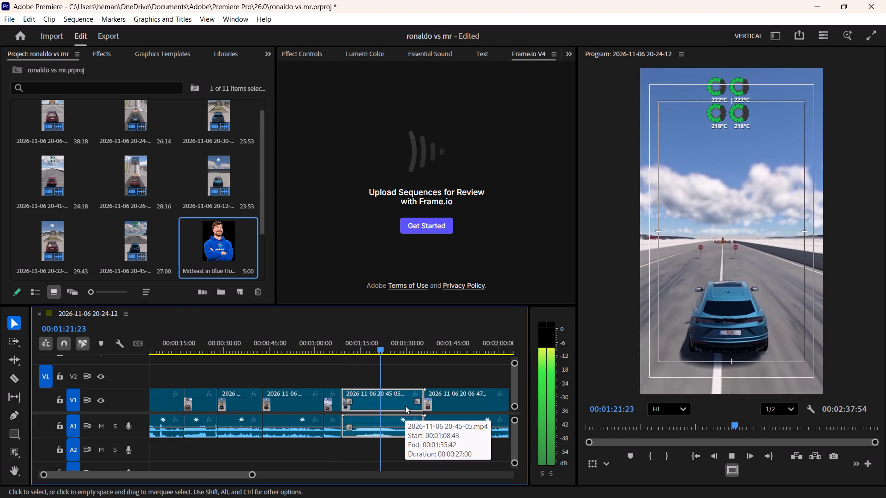
{"action": "key", "text": "space"}
{"action": "key", "text": "space"}
{"action": "key", "text": "space"}
{"action": "key", "text": "space"}
{"action": "key", "text": "space"}
{"action": "key", "text": "Left"}
{"action": "key", "text": "Left"}
{"action": "key", "text": "Left"}
{"action": "key", "text": "Left"}
{"action": "key", "text": "Left"}
{"action": "key", "text": "Left"}
{"action": "key", "text": "Left"}
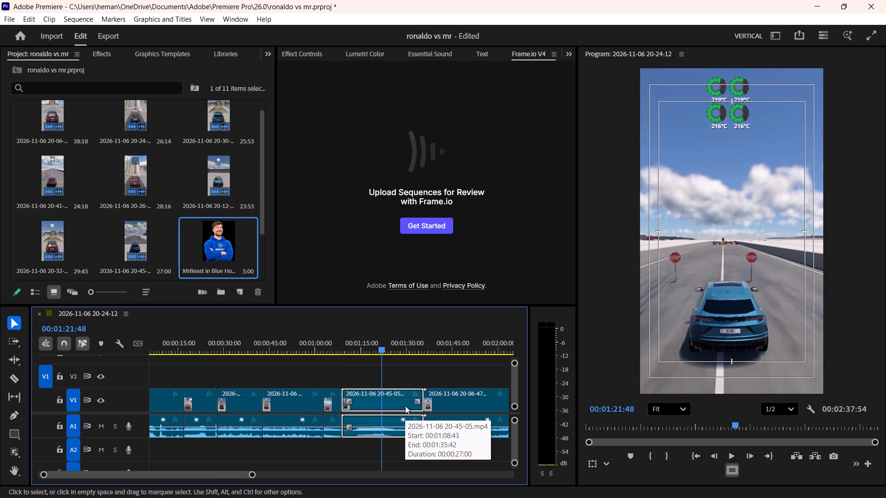
{"action": "type", "text": "q"}
Play the shortened sixth clip and ripple-trim its end at 00:01:15:16, just before the hammer obstacle, removing about 7.5 seconds.
{"action": "key", "text": "space"}
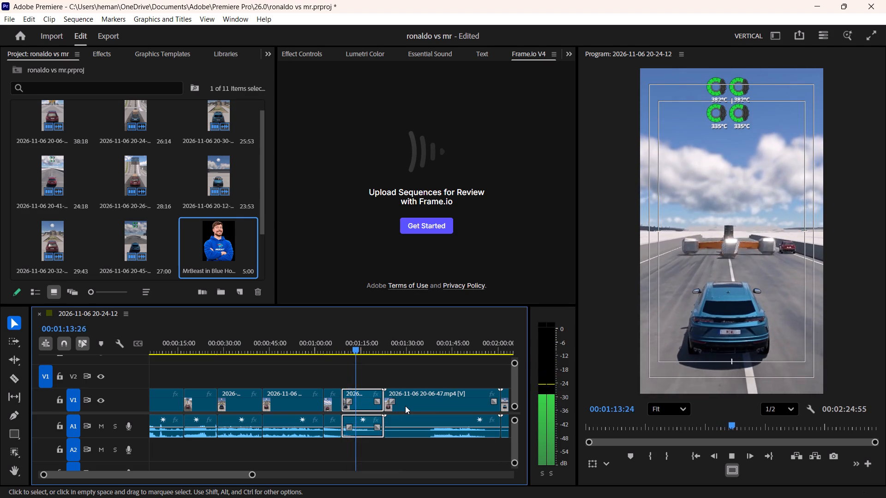
{"action": "key", "text": "space"}
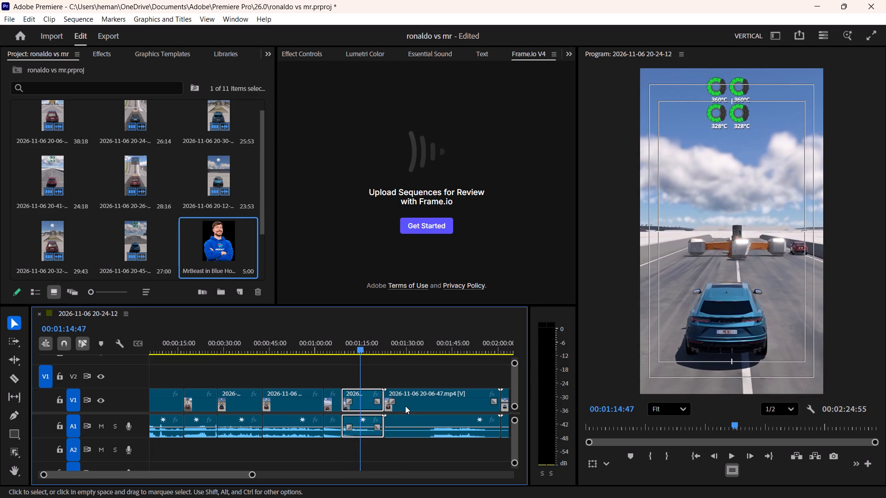
{"action": "key", "text": "space"}
{"action": "key", "text": "space"}
{"action": "type", "text": "w"}
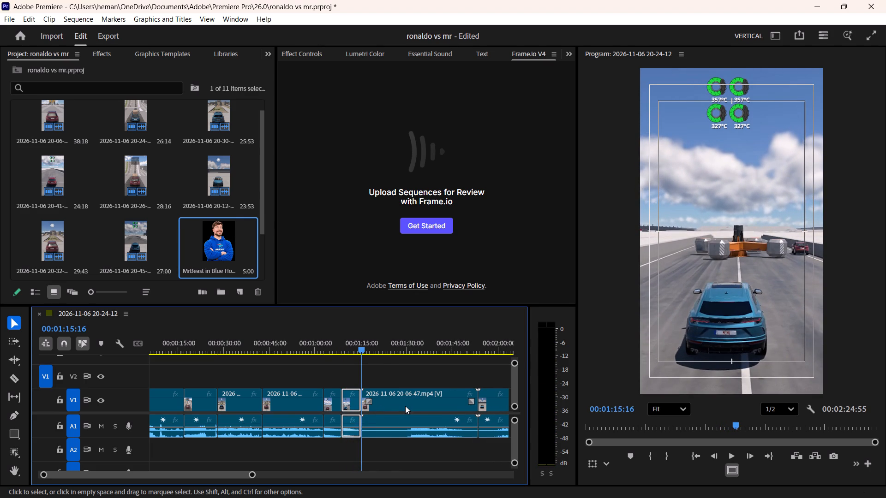
{"action": "left_click", "coordinate": [405, 406]}
{"action": "key", "text": "space"}
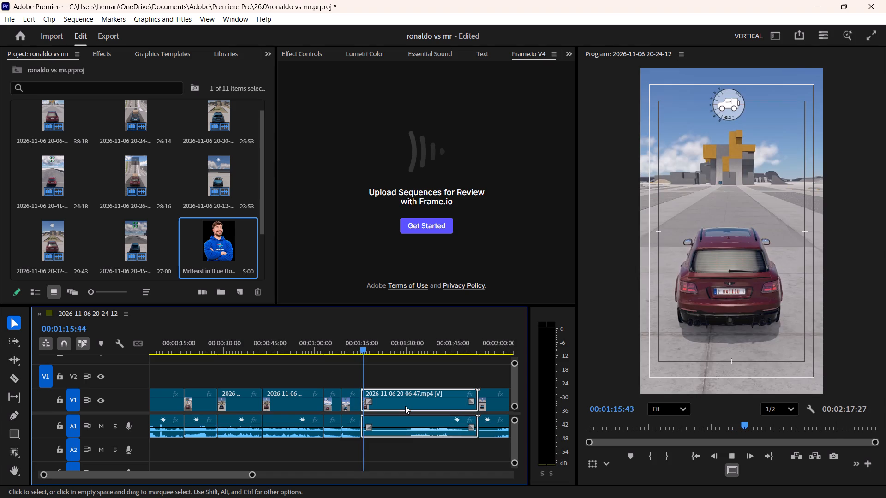
{"action": "key", "text": "minus"}
{"action": "key", "text": "equal"}
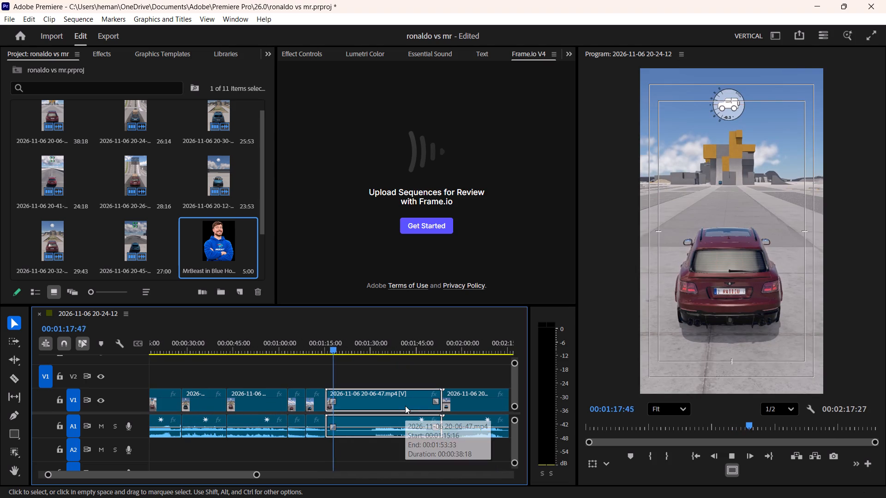
{"action": "type", "text": "ll"}
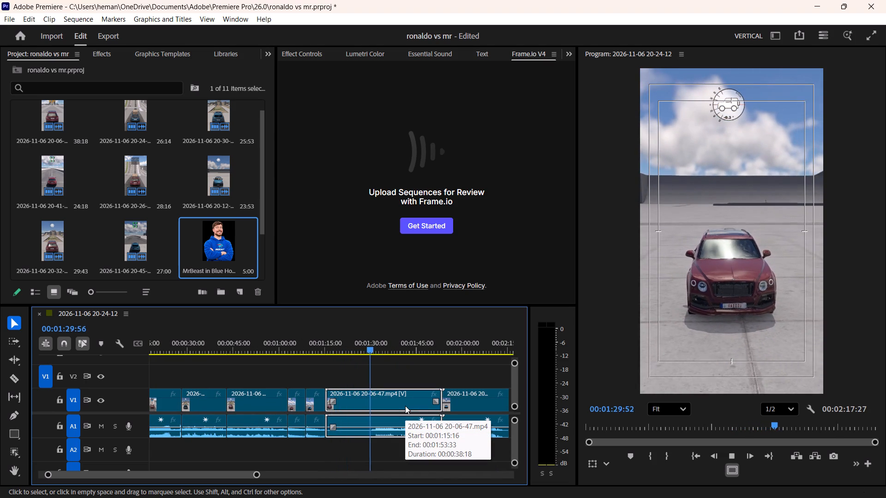
{"action": "key", "text": "space"}
{"action": "key", "text": "Left"}
{"action": "key", "text": "Left"}
{"action": "key", "text": "Left"}
{"action": "key", "text": "Left"}
{"action": "key", "text": "Left"}
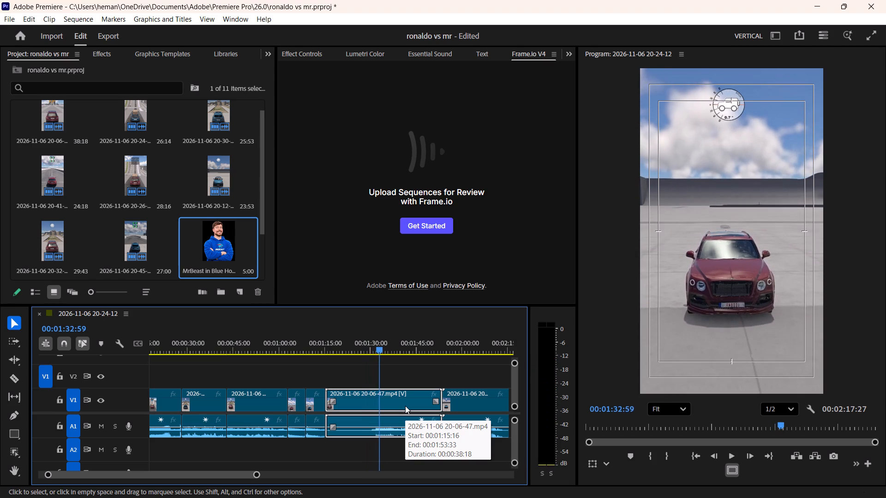
{"action": "key", "text": "Left"}
{"action": "key", "text": "Left"}
{"action": "key", "text": "Left"}
{"action": "key", "text": "Left"}
{"action": "key", "text": "Left"}
{"action": "key", "text": "Left"}
{"action": "key", "text": "Left"}
{"action": "key", "text": "Left"}
{"action": "key", "text": "Left"}
{"action": "key", "text": "Left"}
{"action": "key", "text": "Left"}
{"action": "key", "text": "Left"}
{"action": "key", "text": "Left"}
{"action": "key", "text": "Left"}
{"action": "key", "text": "Left"}
{"action": "key", "text": "Left"}
{"action": "key", "text": "Left"}
{"action": "key", "text": "Left"}
{"action": "key", "text": "Left"}
{"action": "key", "text": "Left"}
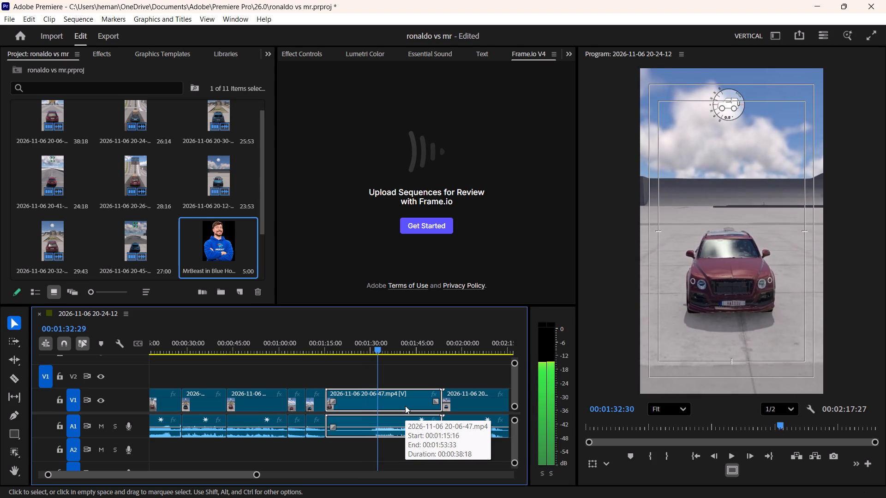
{"action": "type", "text": "q"}
Play the shortened seventh clip and ripple-trim its end at 00:01:29:18, near the concrete block wall, removing about 7 seconds.
{"action": "key", "text": "space"}
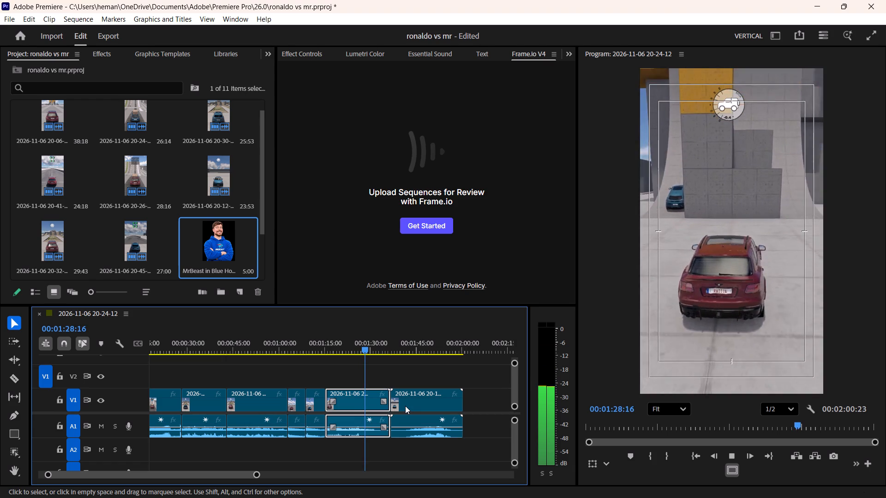
{"action": "key", "text": "space"}
{"action": "key", "text": "space"}
{"action": "key", "text": "space"}
{"action": "type", "text": "w"}
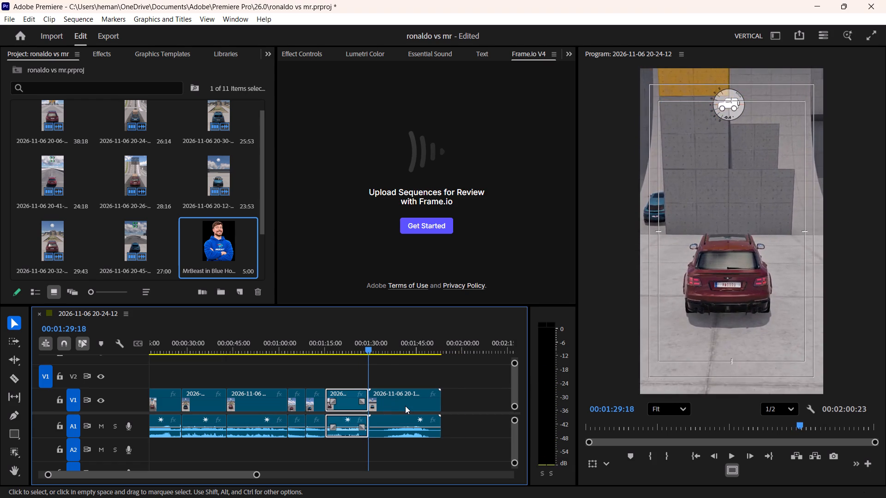
{"action": "left_click", "coordinate": [405, 406]}
{"action": "key", "text": "space"}
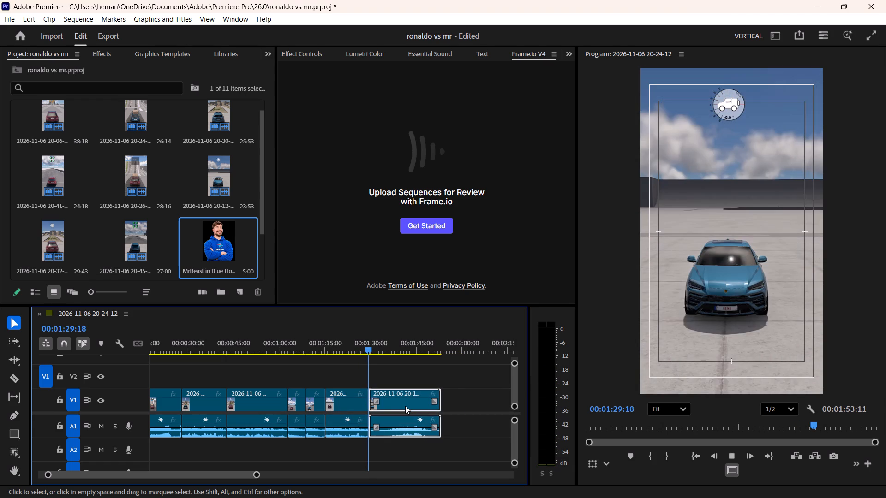
{"action": "type", "text": "ll"}
{"action": "key", "text": "space"}
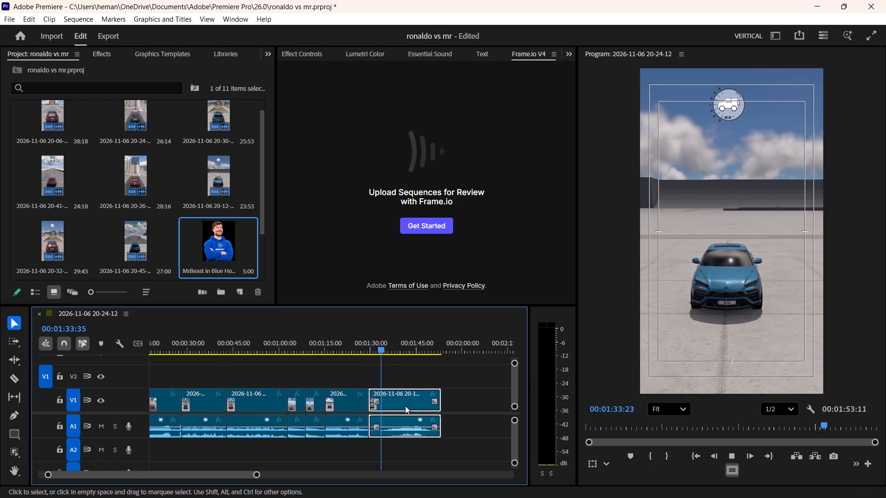
{"action": "key", "text": "space"}
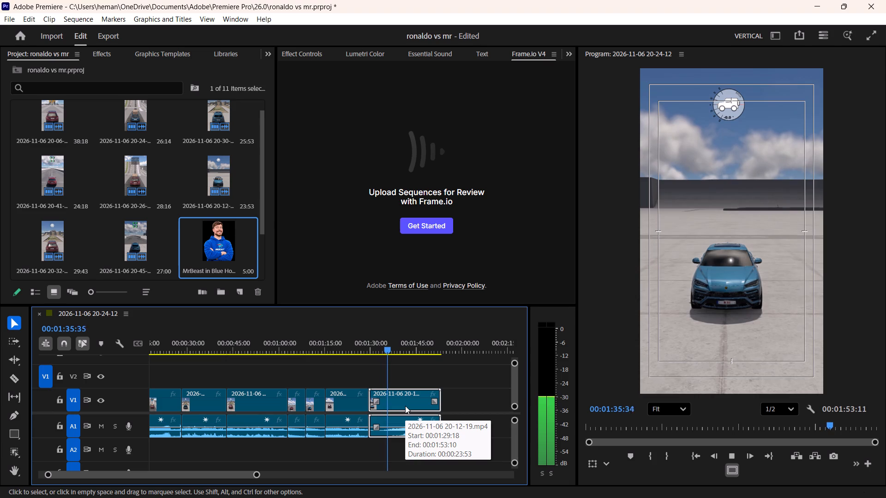
{"action": "key", "text": "space"}
{"action": "key", "text": "space"}
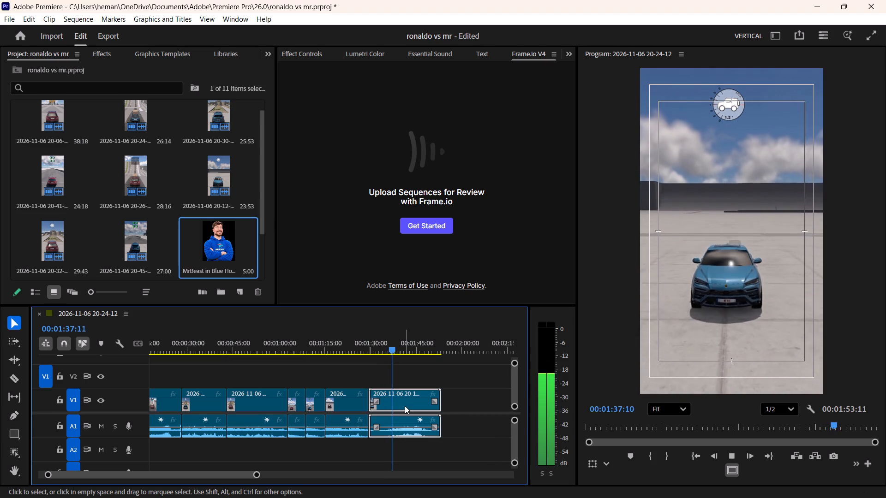
{"action": "key", "text": "space"}
{"action": "key", "text": "q"}
Save the project while playing the shortened eighth clip, and ripple-trim the clip's end at 00:01:39:12, removing about 5 seconds.
{"action": "key", "text": "space"}
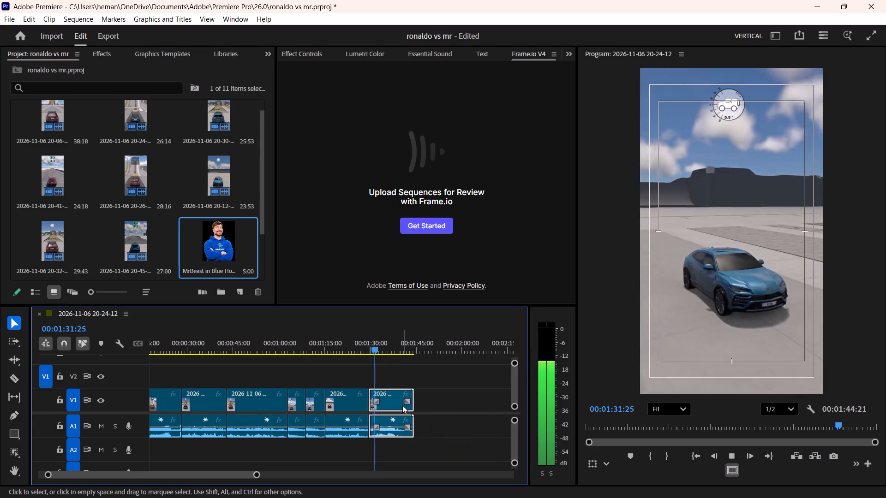
{"action": "key", "text": "ctrl+s"}
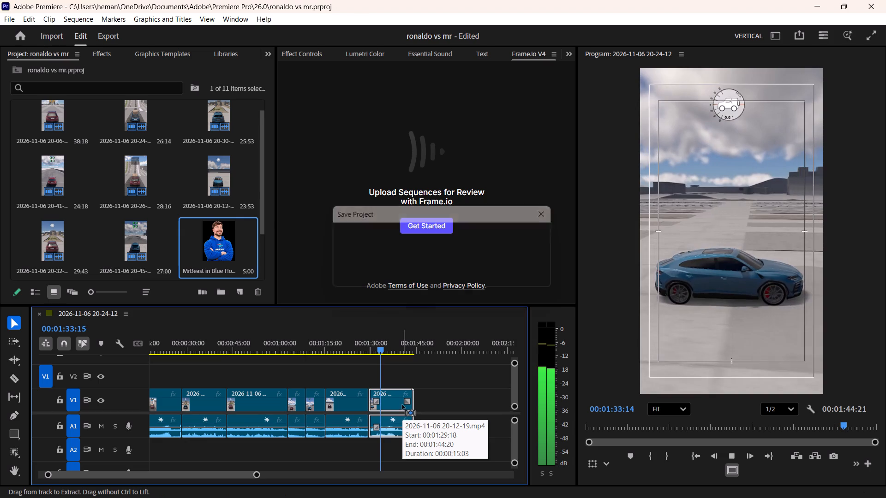
{"action": "key", "text": "space"}
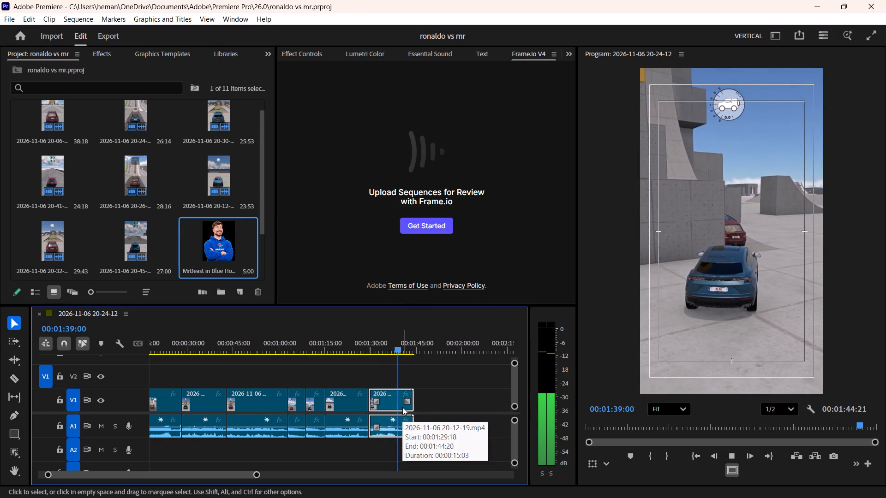
{"action": "key", "text": "space"}
{"action": "key", "text": "w"}
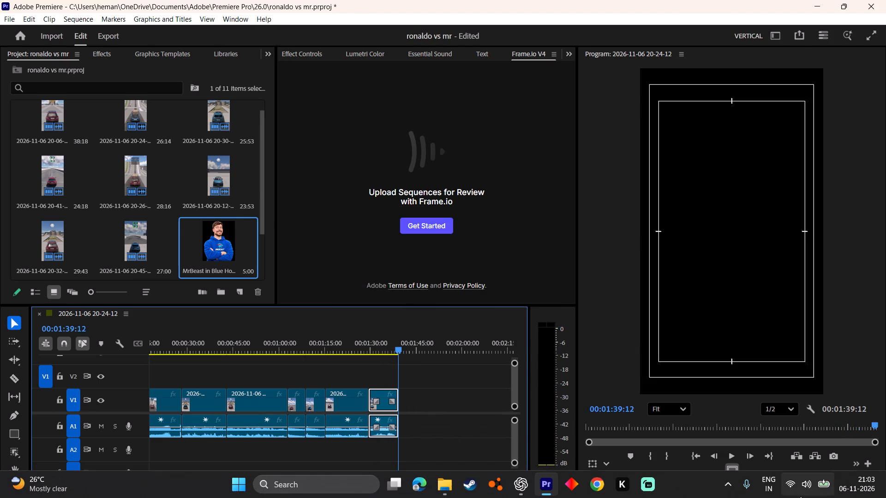
Raise the display brightness to its maximum in the system quick settings.
{"action": "left_click", "coordinate": [806, 484]}
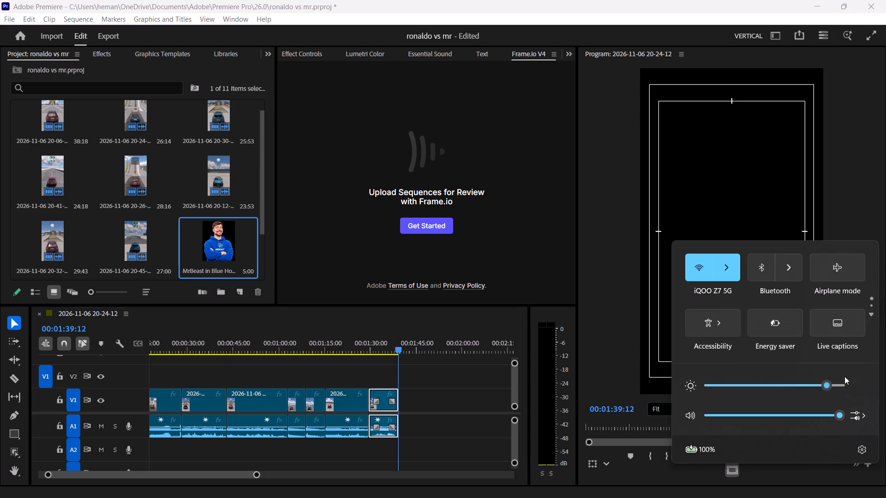
{"action": "left_click_drag", "start_coordinate": [833, 385], "coordinate": [869, 384]}
Move all eight trimmed clips about 35 seconds later on the timeline, leaving empty space at the sequence start.
{"action": "left_click_drag", "start_coordinate": [327, 350], "coordinate": [24, 379]}
{"action": "left_click_drag", "start_coordinate": [463, 367], "coordinate": [121, 419]}
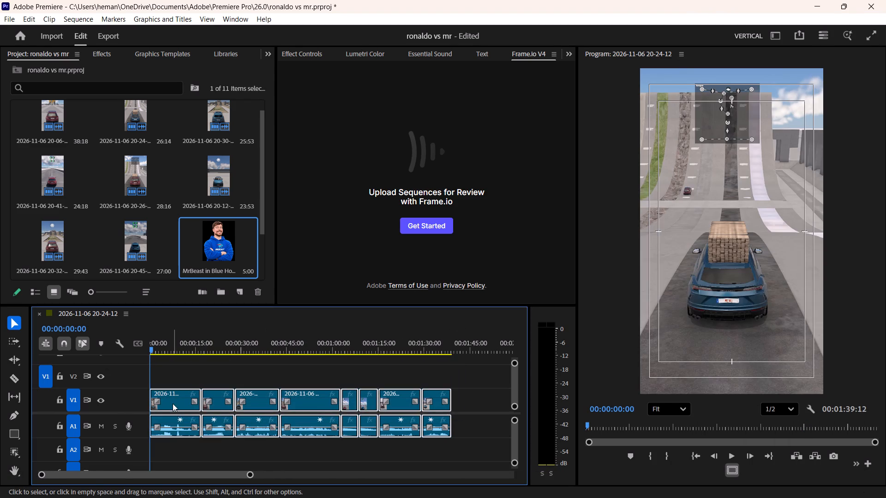
{"action": "left_click_drag", "start_coordinate": [173, 403], "coordinate": [283, 409]}
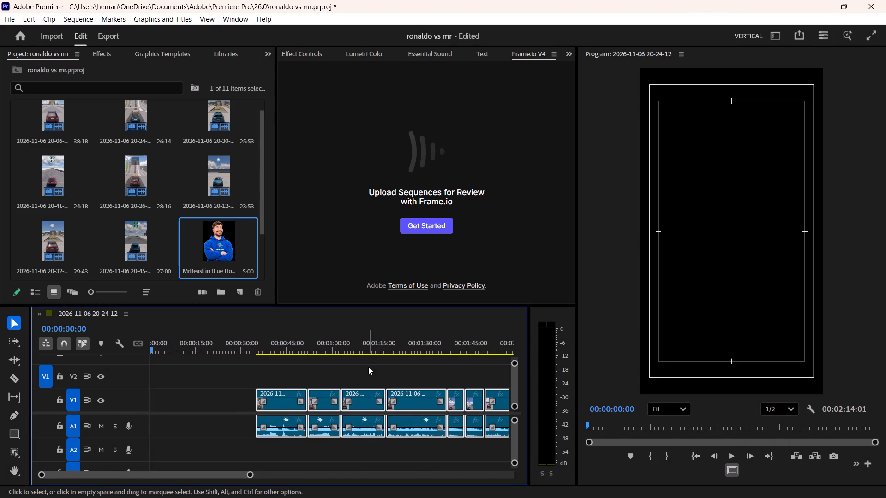
{"action": "left_click", "coordinate": [381, 377]}
{"action": "key", "text": "minus"}
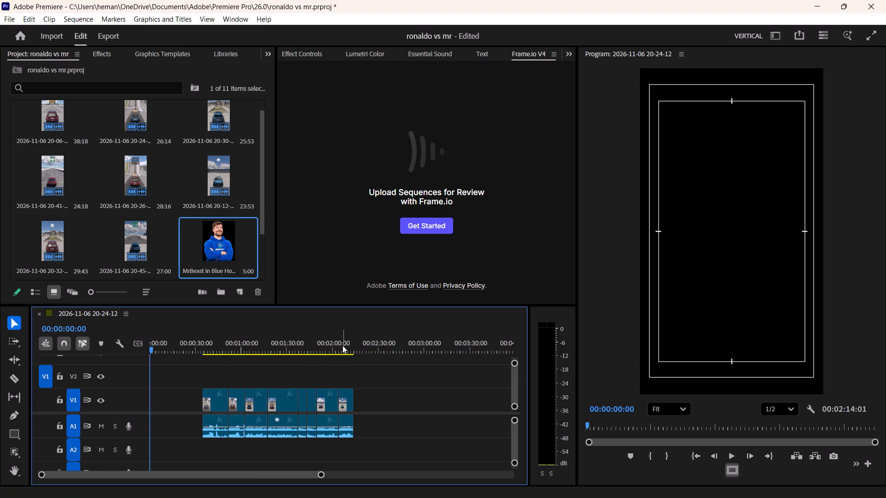
{"action": "left_click", "coordinate": [342, 345]}
{"action": "left_click_drag", "start_coordinate": [347, 407], "coordinate": [193, 409]}
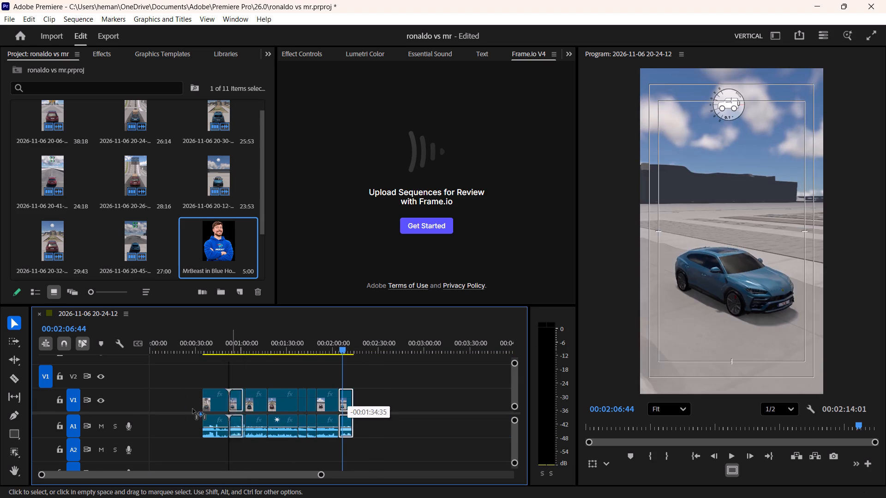
{"action": "left_click_drag", "start_coordinate": [193, 409], "coordinate": [103, 409]}
{"action": "left_click_drag", "start_coordinate": [339, 333], "coordinate": [321, 342]}
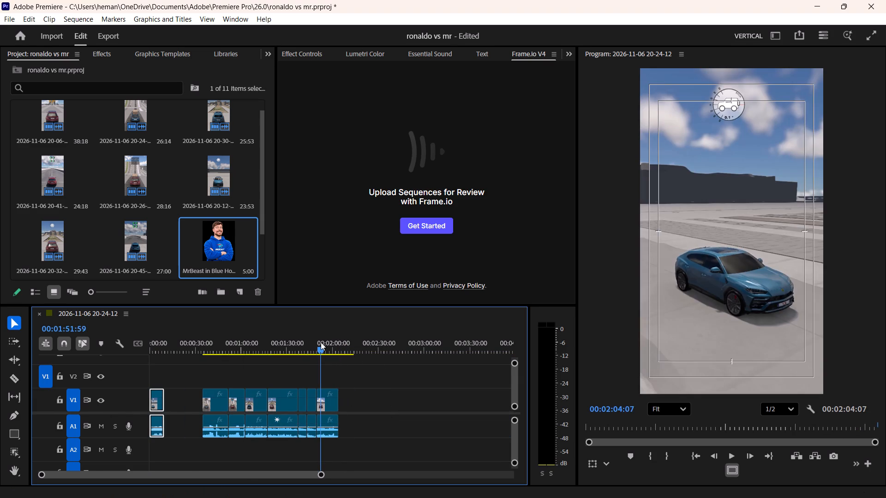
{"action": "left_click_drag", "start_coordinate": [321, 342], "coordinate": [324, 344]}
{"action": "left_click_drag", "start_coordinate": [325, 403], "coordinate": [200, 403]}
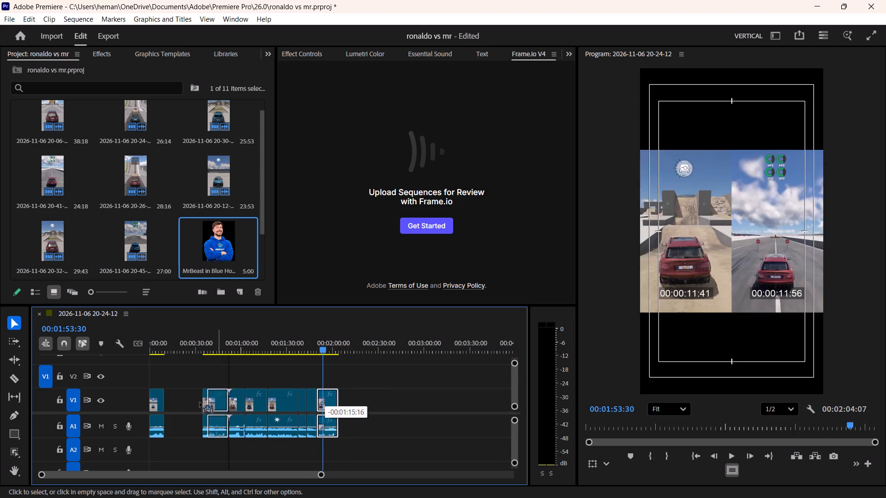
{"action": "left_click_drag", "start_coordinate": [200, 403], "coordinate": [168, 401]}
{"action": "left_click_drag", "start_coordinate": [236, 332], "coordinate": [218, 343]}
{"action": "left_click_drag", "start_coordinate": [214, 408], "coordinate": [212, 408]}
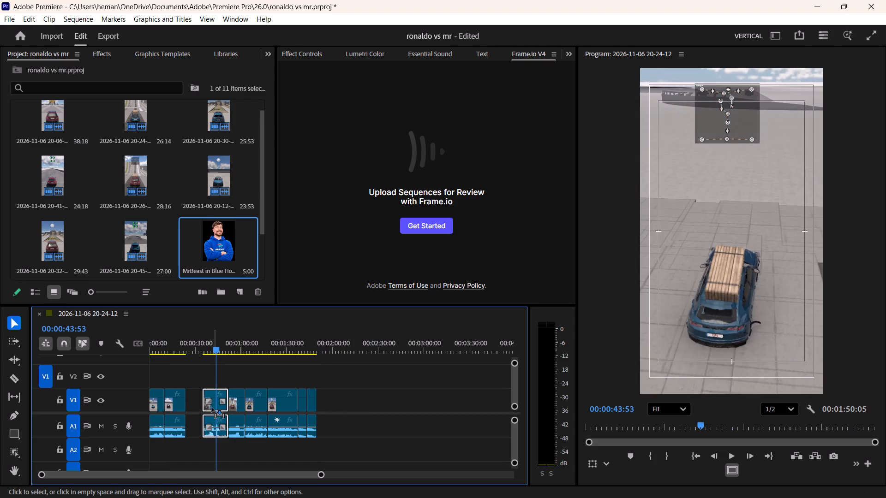
{"action": "left_click_drag", "start_coordinate": [212, 408], "coordinate": [199, 408]}
{"action": "left_click_drag", "start_coordinate": [215, 338], "coordinate": [231, 349]}
{"action": "left_click", "coordinate": [237, 409]}
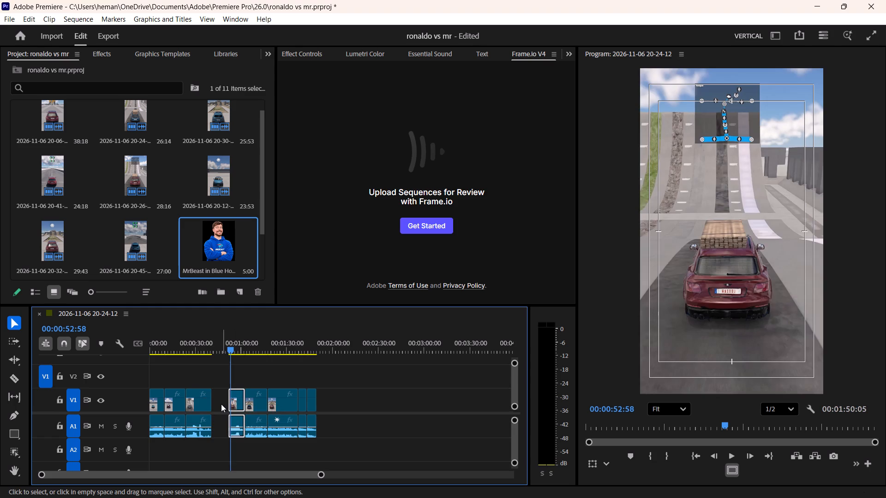
{"action": "left_click", "coordinate": [219, 402]}
{"action": "key", "text": "BackSpace"}
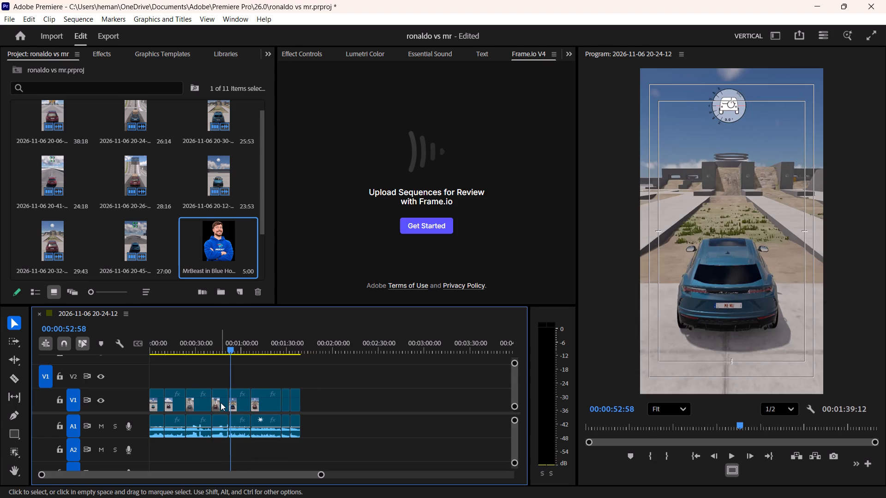
Review the reordered sequence, reduce the video track height, and shift all eight clips about 28 seconds later to free the start.
{"action": "left_click_drag", "start_coordinate": [226, 342], "coordinate": [233, 350]}
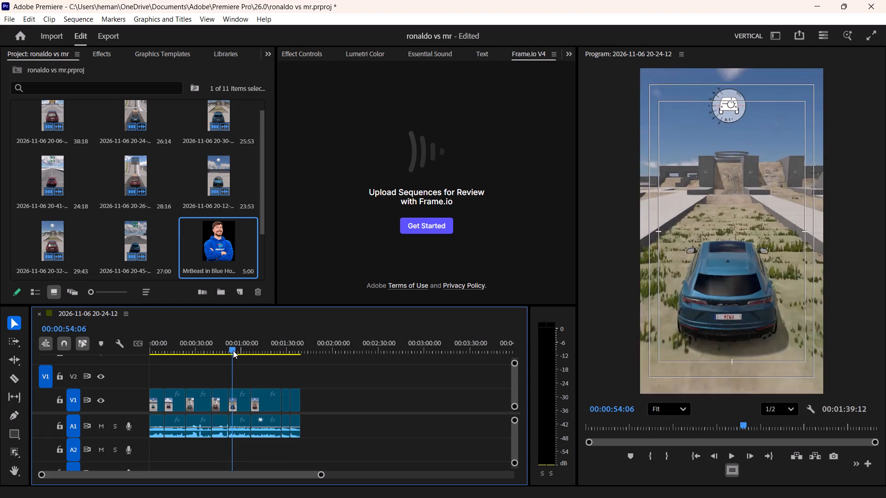
{"action": "left_click_drag", "start_coordinate": [233, 350], "coordinate": [280, 376]}
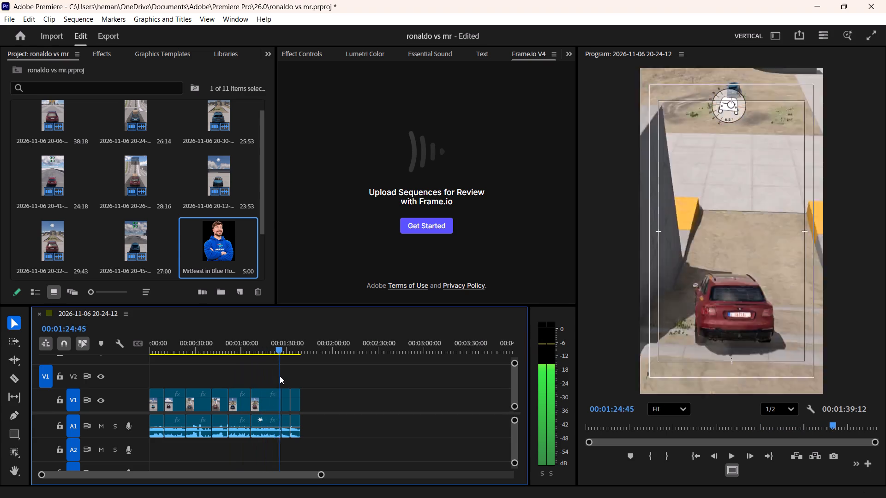
{"action": "left_click_drag", "start_coordinate": [280, 376], "coordinate": [293, 379]}
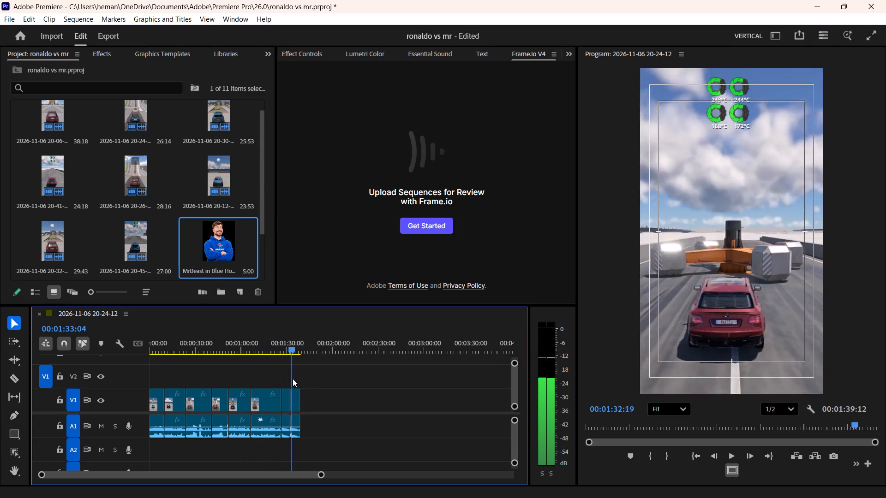
{"action": "left_click_drag", "start_coordinate": [293, 379], "coordinate": [106, 388]}
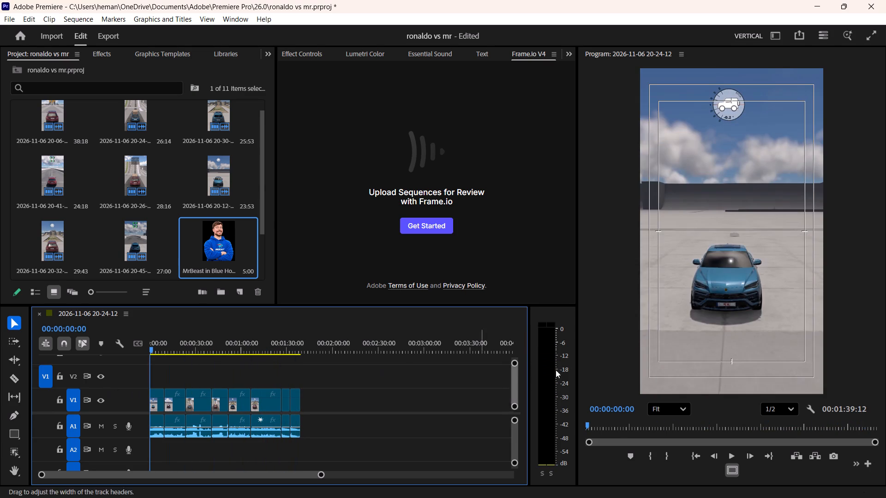
{"action": "left_click_drag", "start_coordinate": [512, 366], "coordinate": [527, 296]}
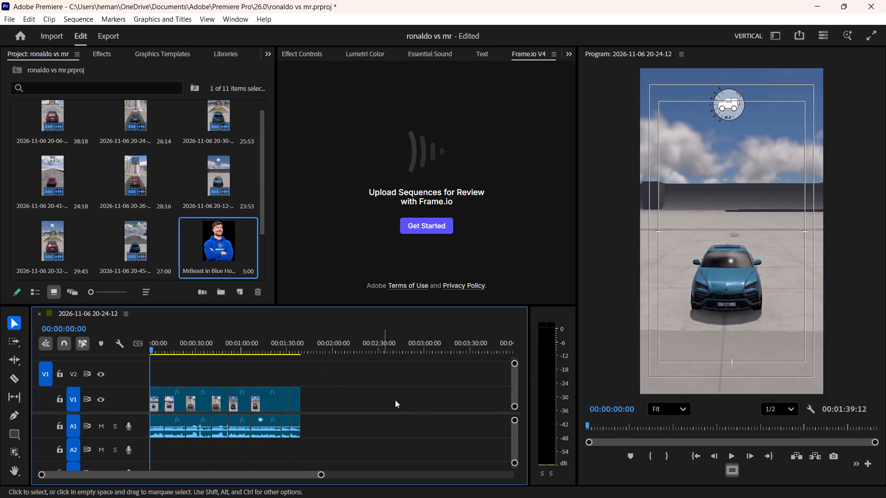
{"action": "left_click_drag", "start_coordinate": [513, 362], "coordinate": [521, 296]}
{"action": "left_click_drag", "start_coordinate": [389, 381], "coordinate": [162, 456]}
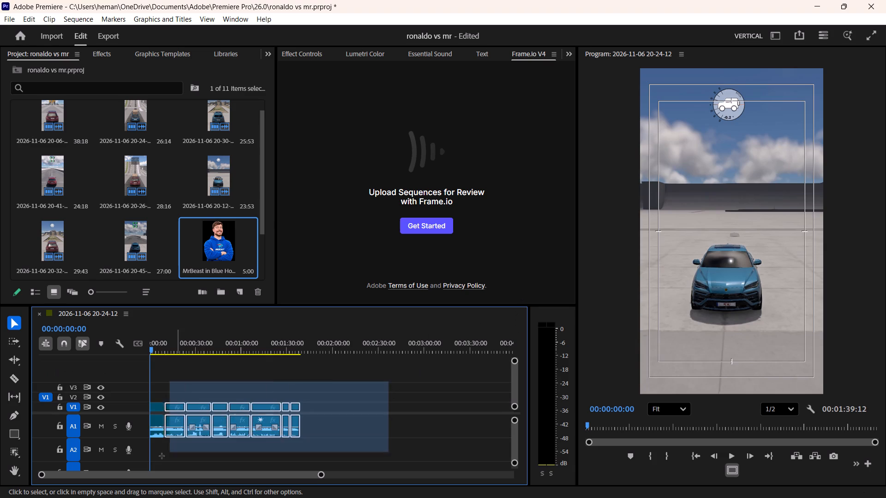
{"action": "left_click_drag", "start_coordinate": [162, 456], "coordinate": [146, 461]}
{"action": "left_click_drag", "start_coordinate": [219, 423], "coordinate": [245, 421]}
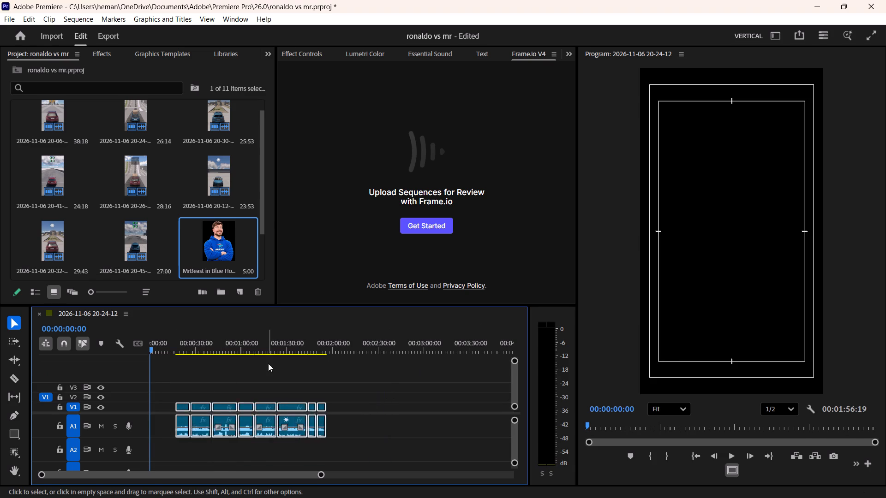
{"action": "left_click", "coordinate": [268, 358]}
{"action": "left_click_drag", "start_coordinate": [362, 365], "coordinate": [141, 442]}
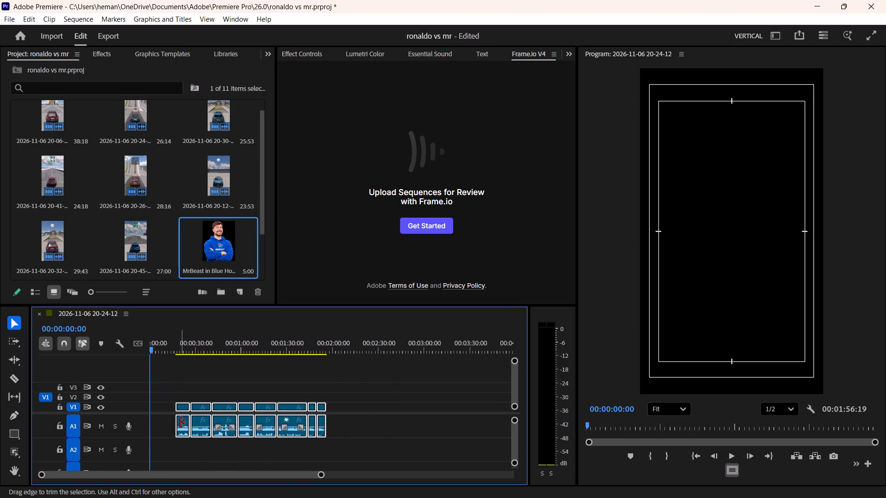
{"action": "left_click_drag", "start_coordinate": [183, 421], "coordinate": [200, 421]}
{"action": "left_click", "coordinate": [223, 374]}
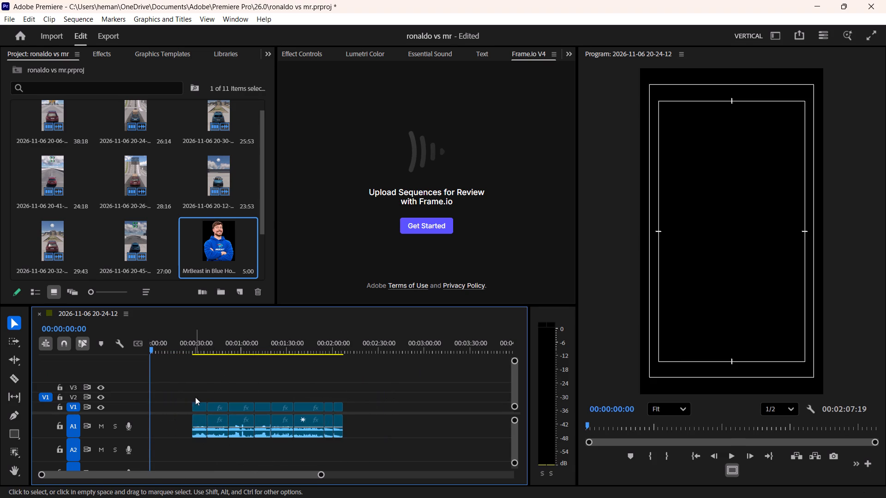
{"action": "key", "text": "shift+exclam"}
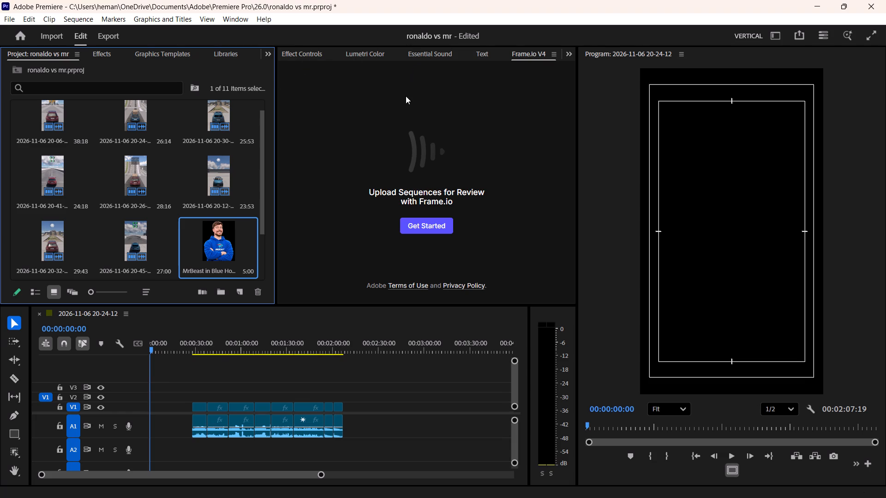
{"action": "key", "text": "shift+at"}
{"action": "key", "text": "shift+exclam"}
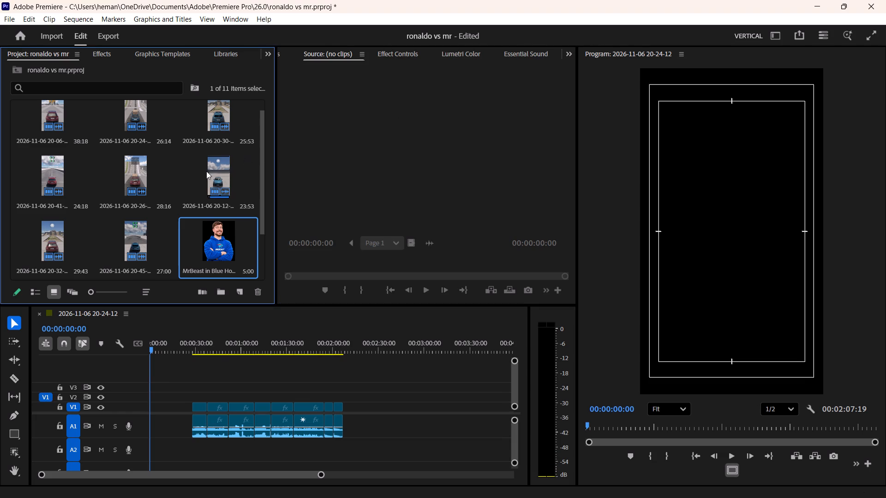
{"action": "scroll", "coordinate": [194, 168], "scroll_direction": "up", "scroll_amount": 3}
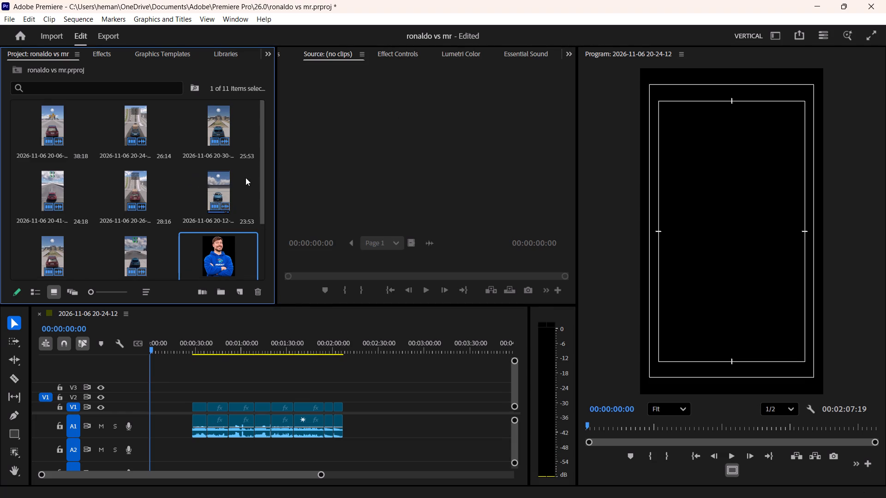
{"action": "left_click_drag", "start_coordinate": [262, 158], "coordinate": [263, 195]}
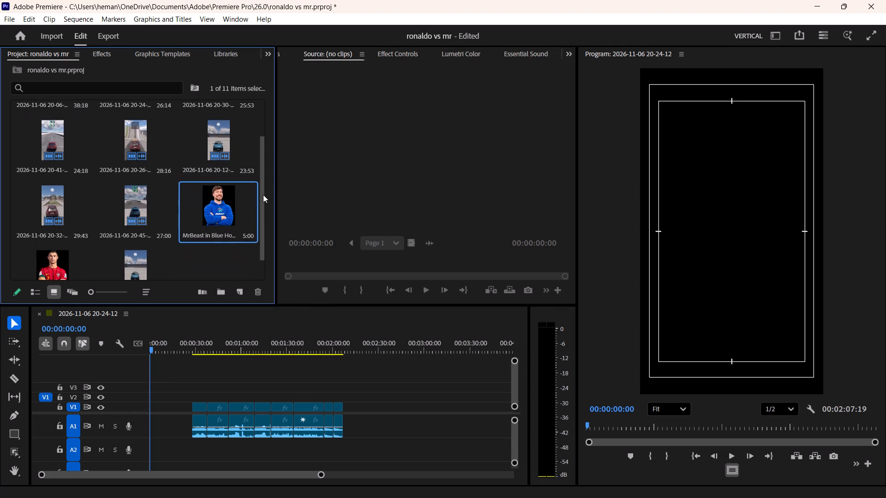
{"action": "left_click_drag", "start_coordinate": [263, 195], "coordinate": [264, 231]}
{"action": "left_click_drag", "start_coordinate": [127, 176], "coordinate": [352, 147]}
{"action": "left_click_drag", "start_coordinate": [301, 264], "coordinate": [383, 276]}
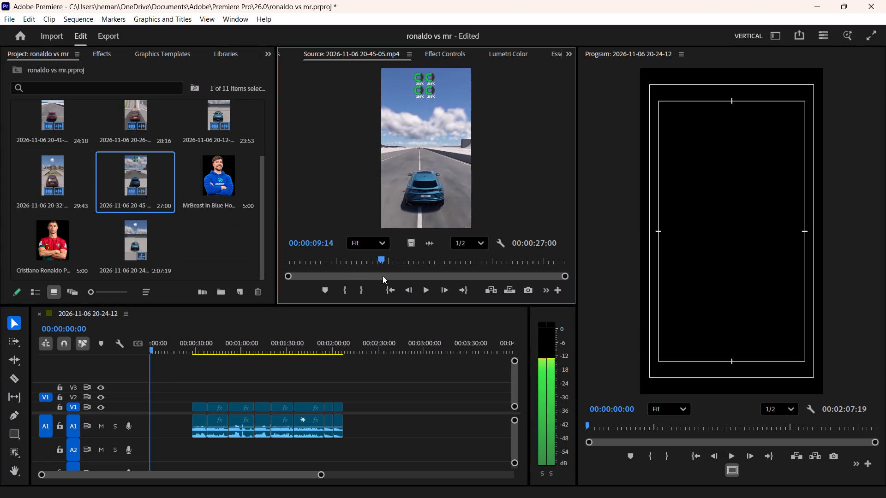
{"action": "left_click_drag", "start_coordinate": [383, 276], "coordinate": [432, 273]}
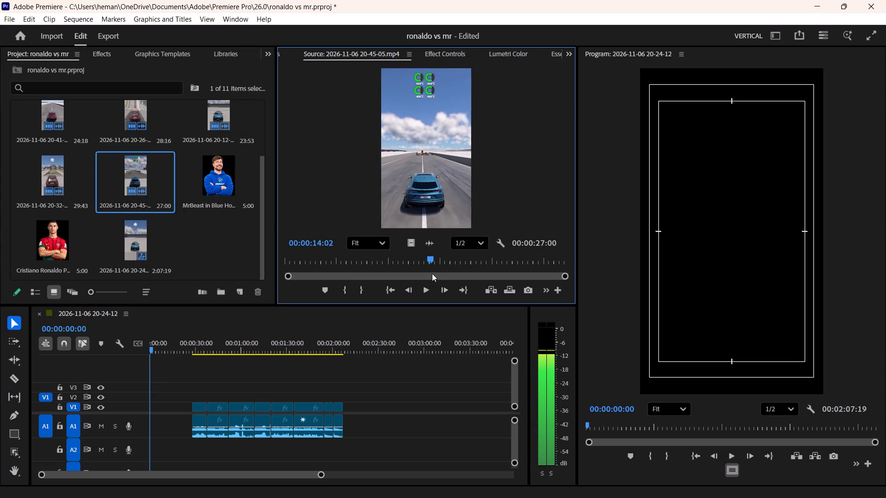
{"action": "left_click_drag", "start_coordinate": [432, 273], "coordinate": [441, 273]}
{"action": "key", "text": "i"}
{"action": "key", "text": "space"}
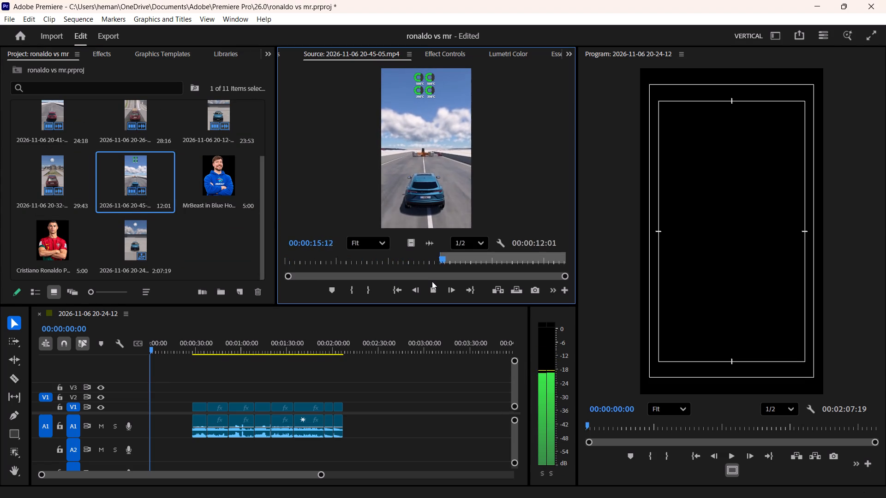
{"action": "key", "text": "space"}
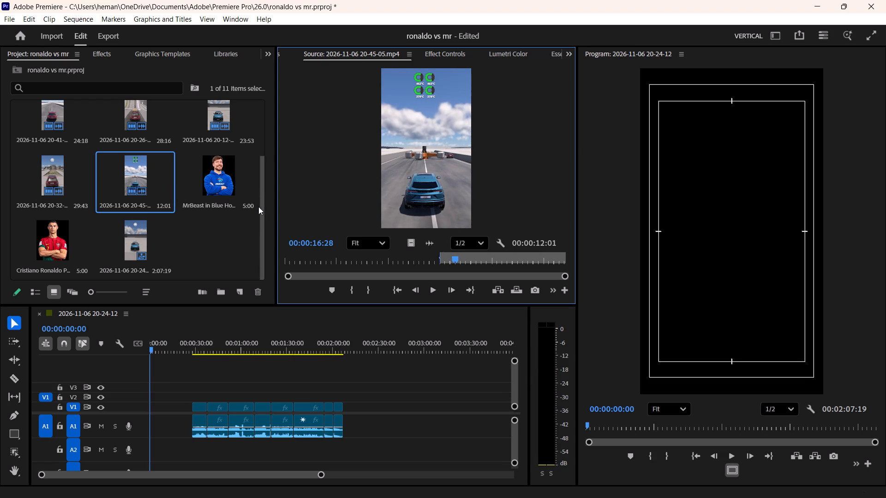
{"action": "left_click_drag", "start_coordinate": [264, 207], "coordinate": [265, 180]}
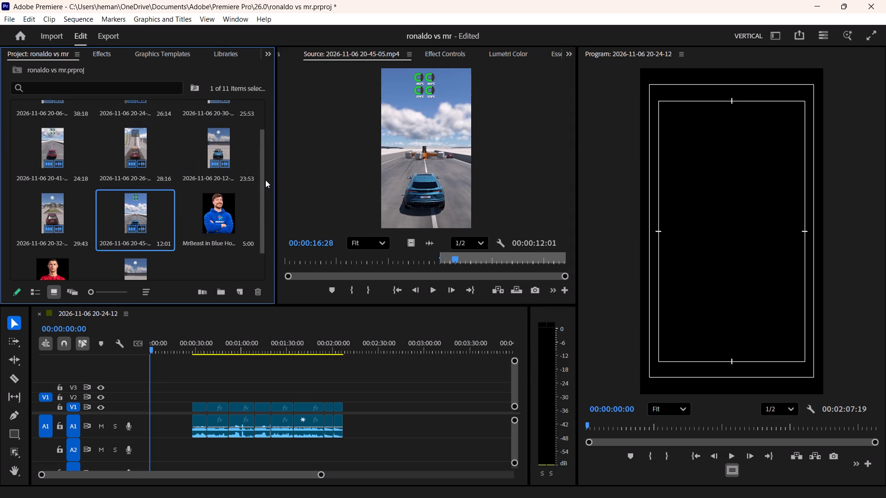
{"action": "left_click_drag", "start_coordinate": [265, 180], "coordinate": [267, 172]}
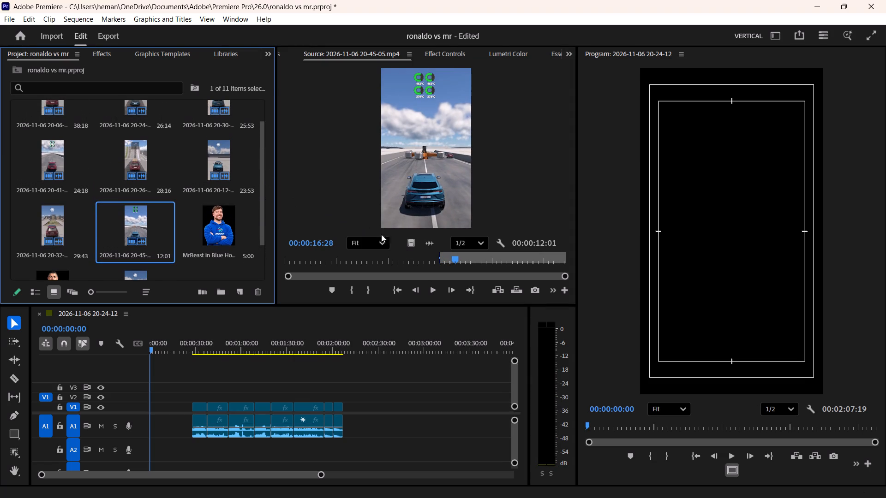
{"action": "left_click_drag", "start_coordinate": [452, 261], "coordinate": [434, 260]}
{"action": "key", "text": "i"}
{"action": "key", "text": "space"}
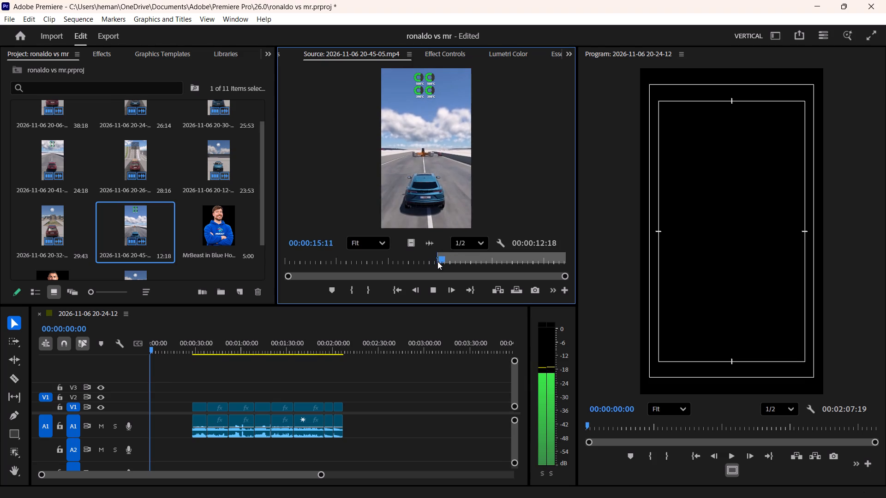
{"action": "key", "text": "space"}
{"action": "key", "text": "space"}
{"action": "key", "text": "space"}
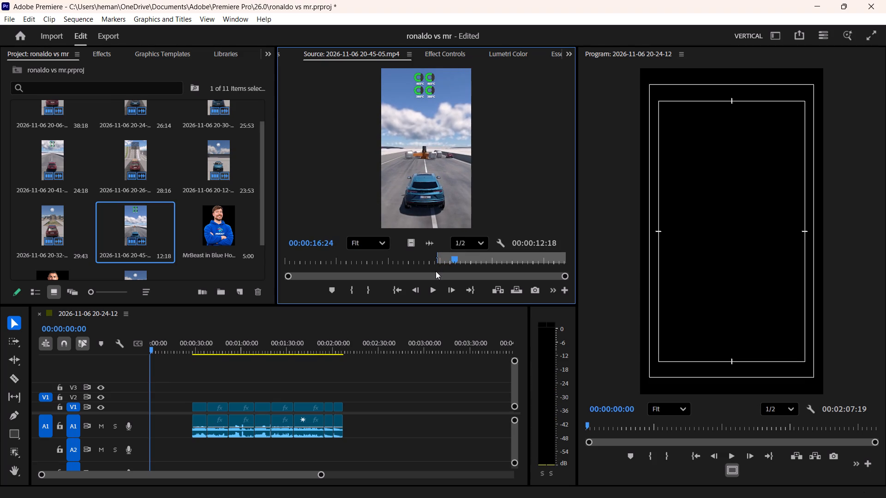
{"action": "key", "text": "space"}
{"action": "type", "text": "o"}
{"action": "key", "text": "space"}
{"action": "left_click_drag", "start_coordinate": [436, 211], "coordinate": [147, 391]}
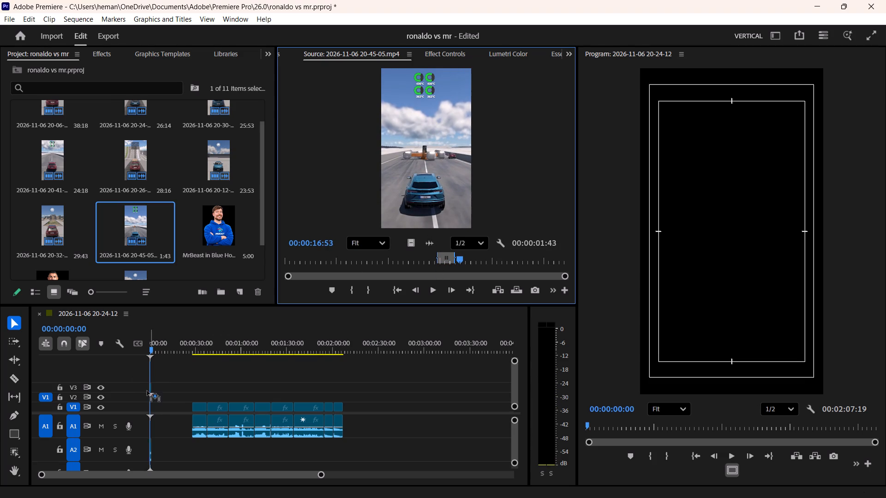
{"action": "left_click_drag", "start_coordinate": [147, 391], "coordinate": [146, 416]}
{"action": "left_click", "coordinate": [177, 405]}
{"action": "key", "text": "equal"}
{"action": "key", "text": "equal"}
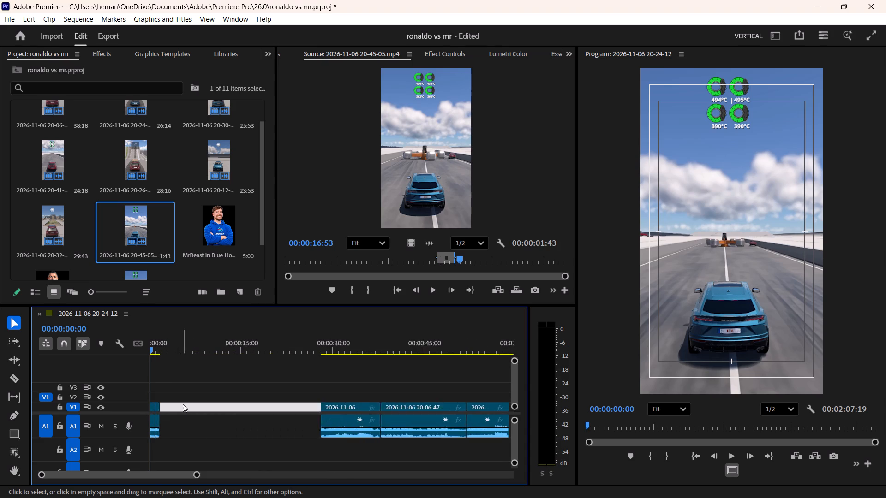
{"action": "key", "text": "equal"}
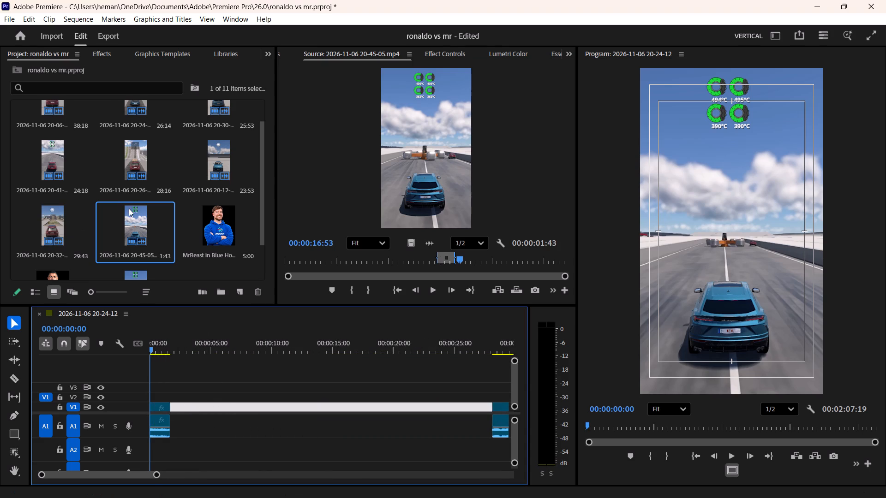
{"action": "left_click_drag", "start_coordinate": [54, 160], "coordinate": [342, 154]}
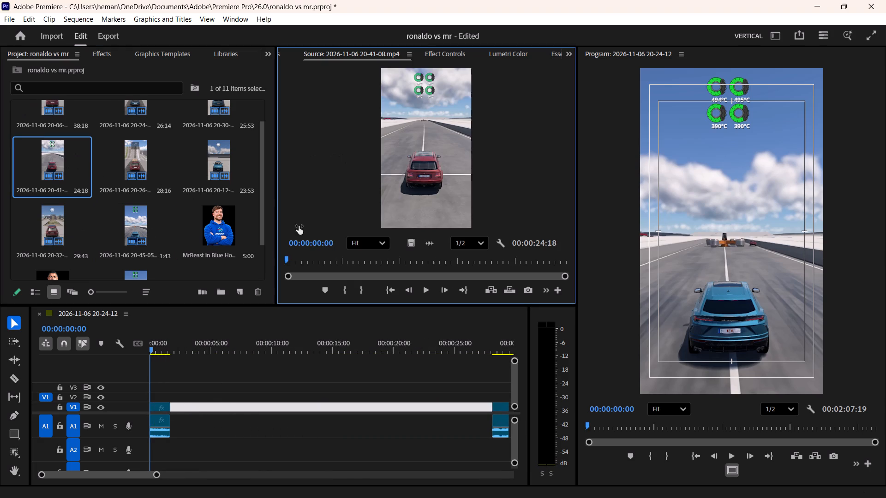
{"action": "left_click_drag", "start_coordinate": [301, 259], "coordinate": [418, 268]}
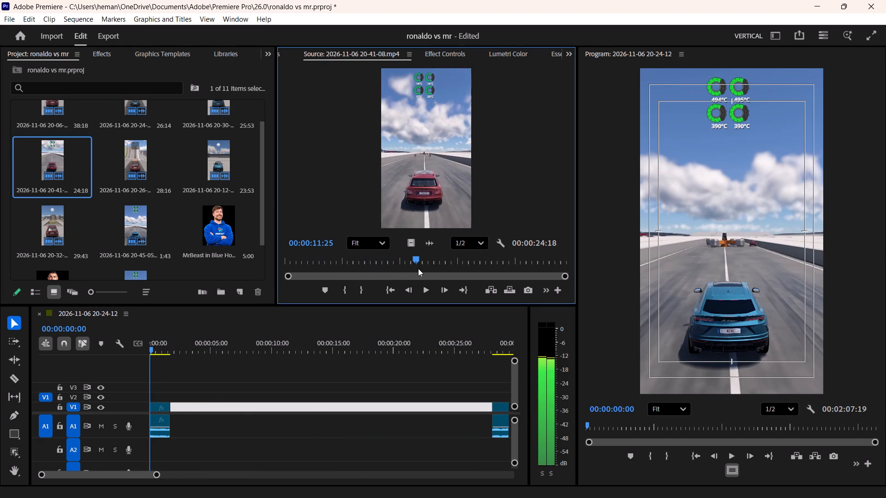
{"action": "left_click_drag", "start_coordinate": [418, 268], "coordinate": [429, 270]}
{"action": "key", "text": "i"}
{"action": "key", "text": "space"}
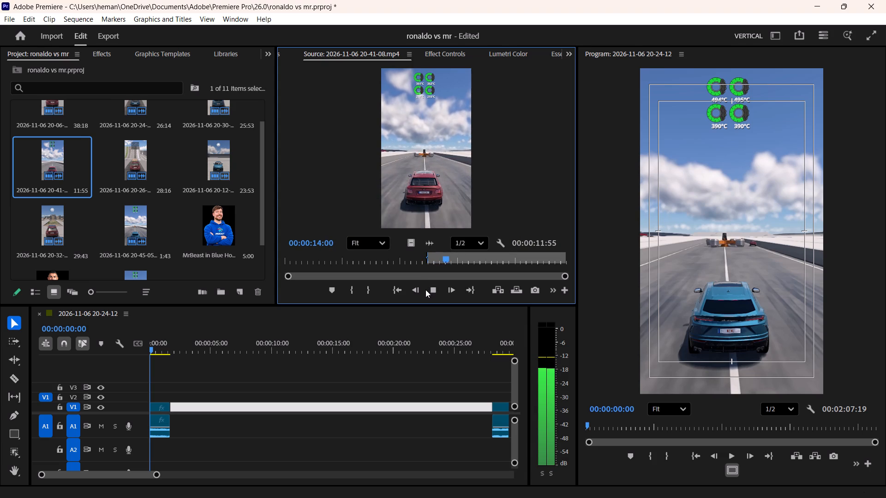
{"action": "key", "text": "space"}
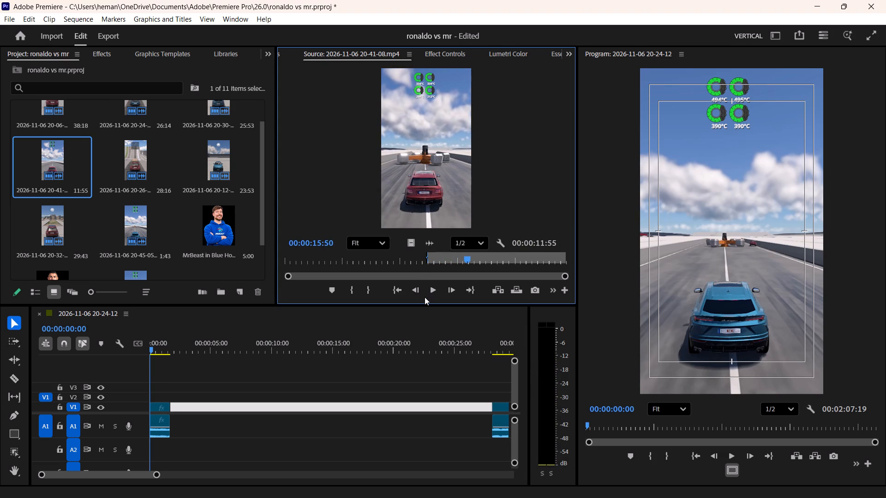
{"action": "key", "text": "o"}
{"action": "left_click_drag", "start_coordinate": [417, 202], "coordinate": [175, 412]}
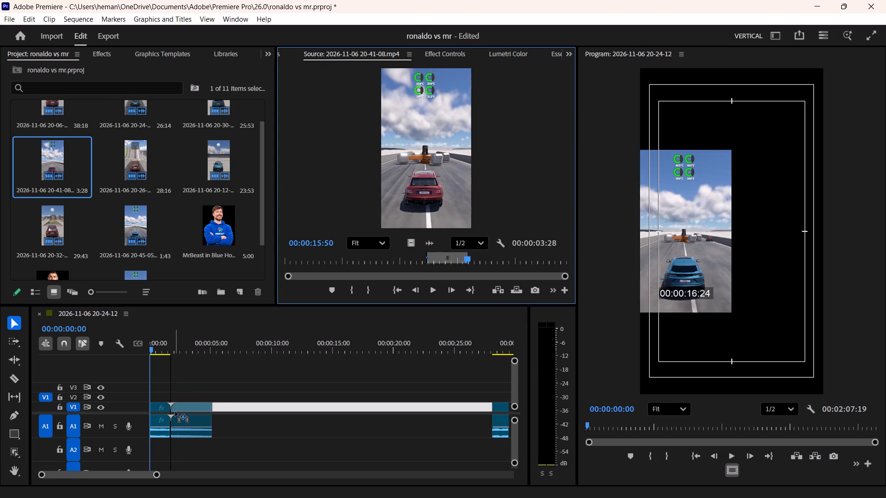
{"action": "left_click_drag", "start_coordinate": [175, 412], "coordinate": [176, 408]}
{"action": "left_click_drag", "start_coordinate": [166, 338], "coordinate": [71, 356]}
{"action": "left_click", "coordinate": [169, 373]}
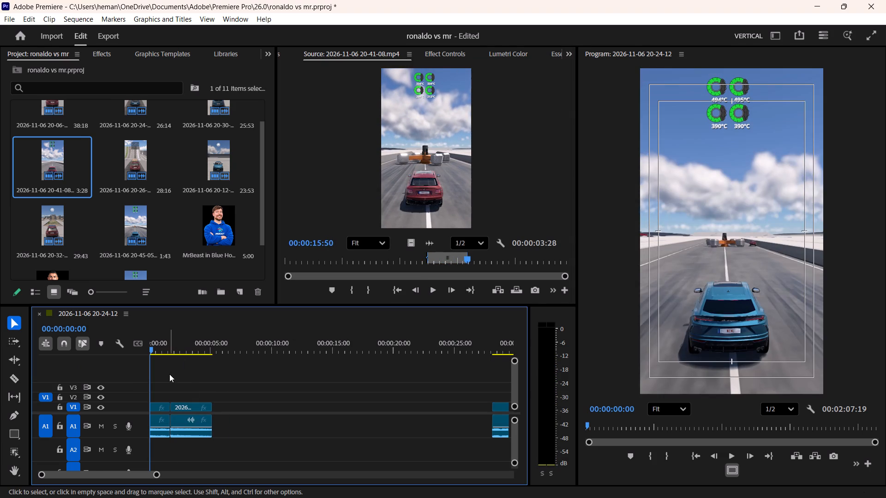
{"action": "key", "text": "minus"}
{"action": "left_click", "coordinate": [238, 399]}
{"action": "left_click", "coordinate": [235, 405]}
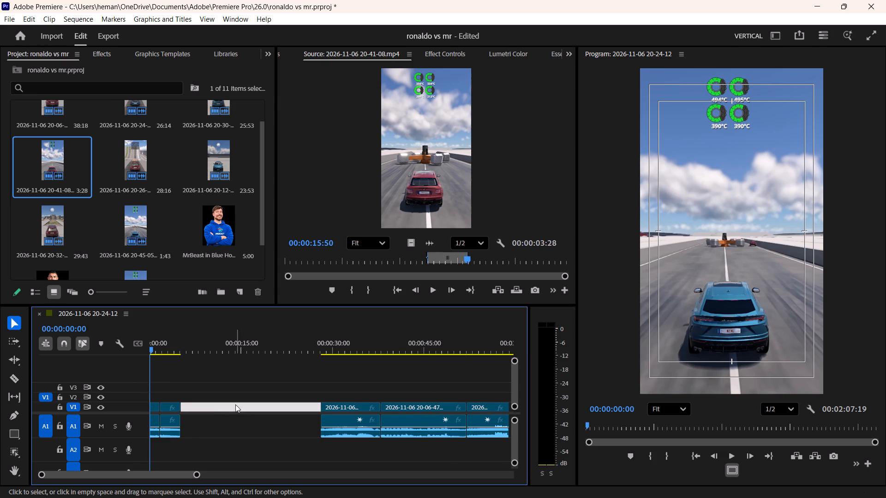
{"action": "key", "text": "BackSpace"}
Label the two opening teaser excerpts on V1 and A1 green.
{"action": "left_click_drag", "start_coordinate": [178, 364], "coordinate": [162, 404]}
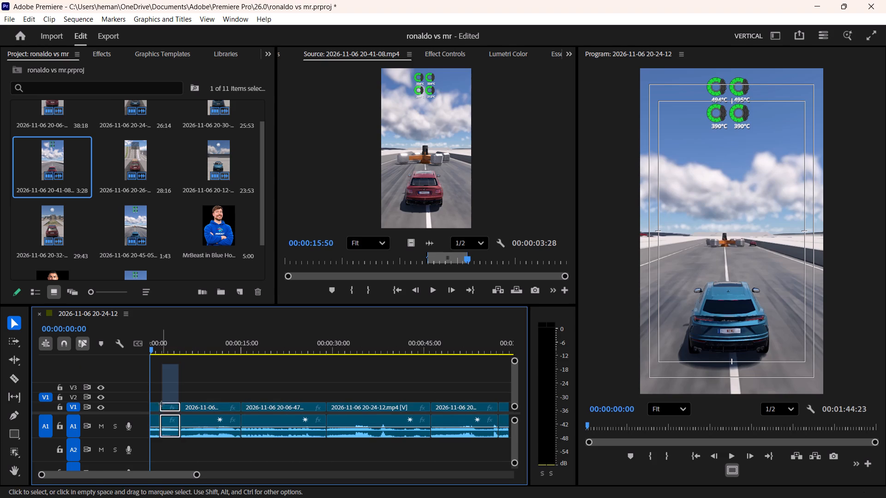
{"action": "left_click_drag", "start_coordinate": [162, 404], "coordinate": [156, 414]}
{"action": "right_click", "coordinate": [168, 420]}
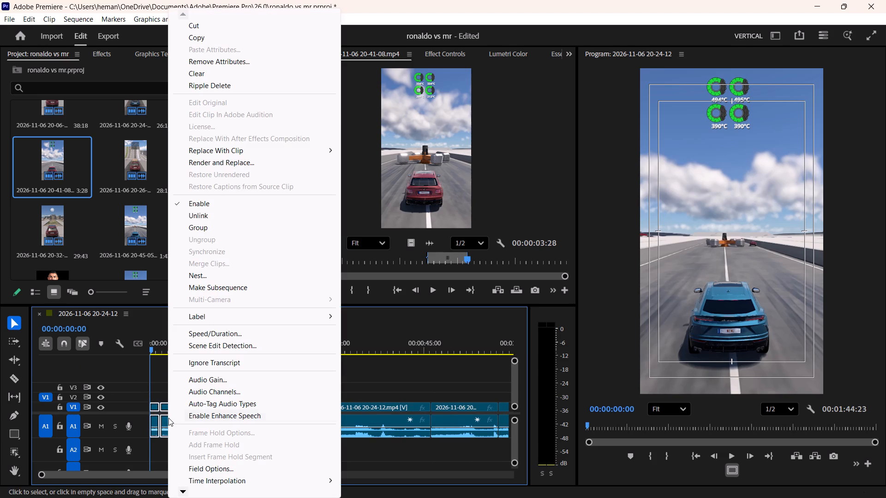
{"action": "left_click", "coordinate": [381, 297]}
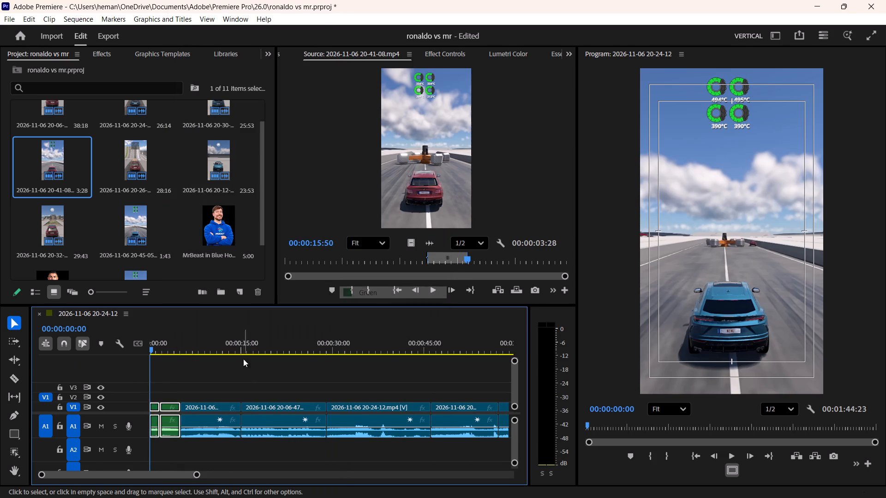
{"action": "left_click", "coordinate": [238, 365]}
{"action": "left_click", "coordinate": [233, 385]}
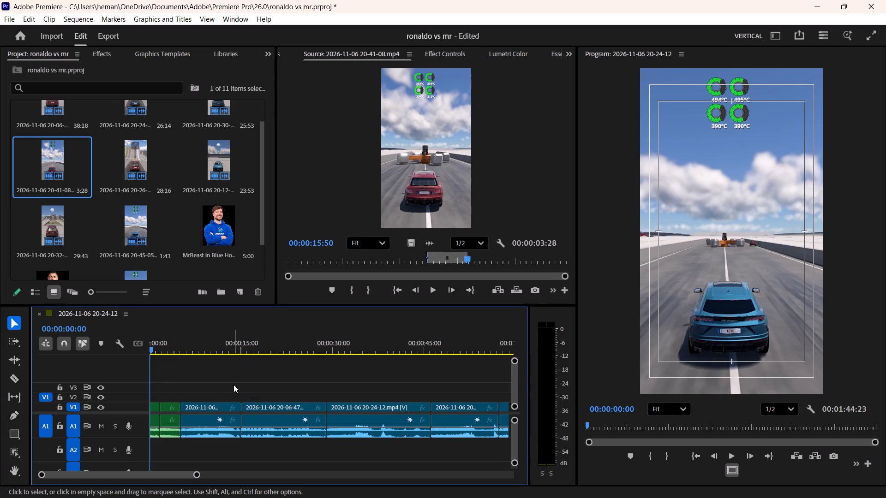
Place the MrBeast portrait on V2 at the start of the sequence and extend it to the end of the last clip.
{"action": "key", "text": "minus"}
{"action": "key", "text": "minus"}
{"action": "left_click", "coordinate": [227, 381]}
{"action": "left_click", "coordinate": [227, 232]}
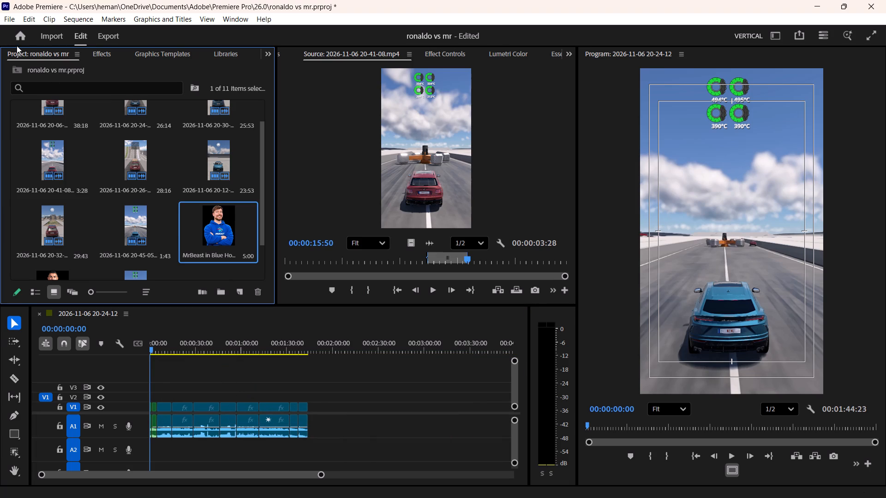
{"action": "left_click_drag", "start_coordinate": [211, 227], "coordinate": [148, 403]}
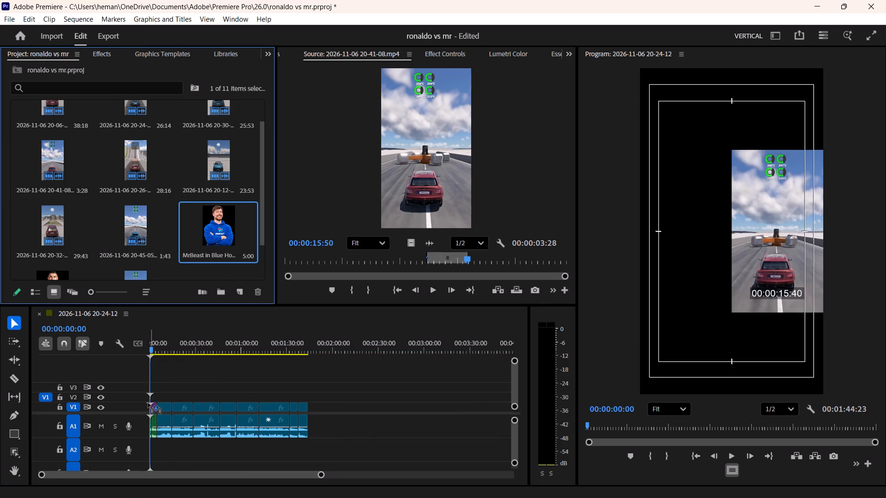
{"action": "left_click_drag", "start_coordinate": [148, 403], "coordinate": [142, 397]}
{"action": "left_click_drag", "start_coordinate": [159, 394], "coordinate": [276, 391]}
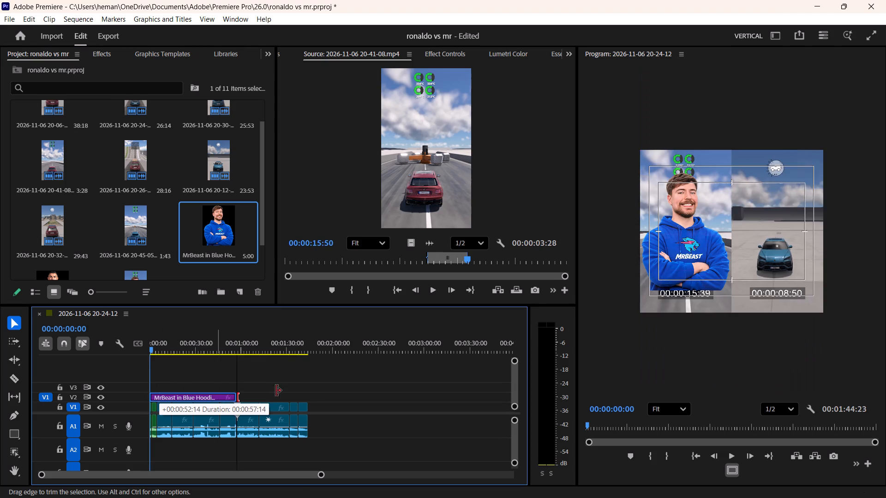
{"action": "left_click_drag", "start_coordinate": [276, 391], "coordinate": [312, 390]}
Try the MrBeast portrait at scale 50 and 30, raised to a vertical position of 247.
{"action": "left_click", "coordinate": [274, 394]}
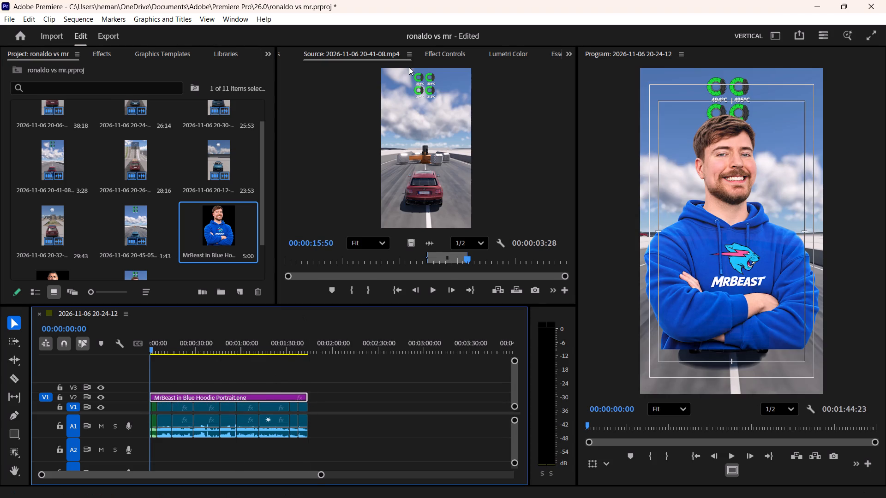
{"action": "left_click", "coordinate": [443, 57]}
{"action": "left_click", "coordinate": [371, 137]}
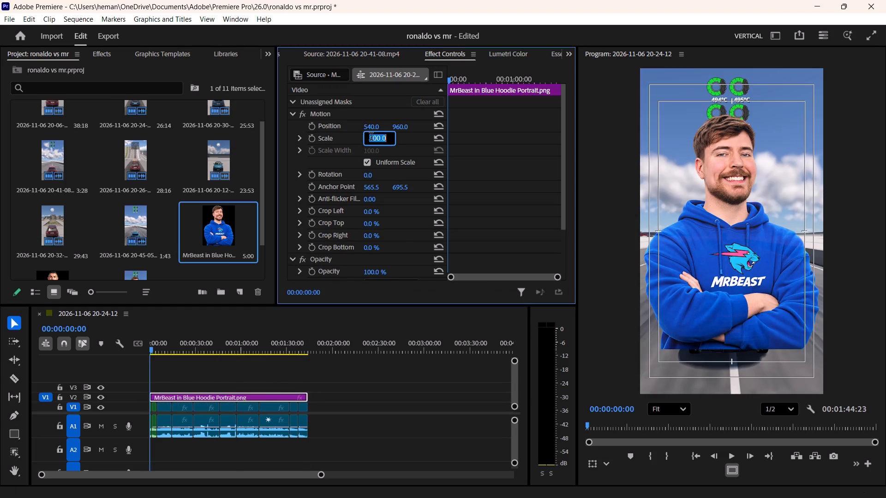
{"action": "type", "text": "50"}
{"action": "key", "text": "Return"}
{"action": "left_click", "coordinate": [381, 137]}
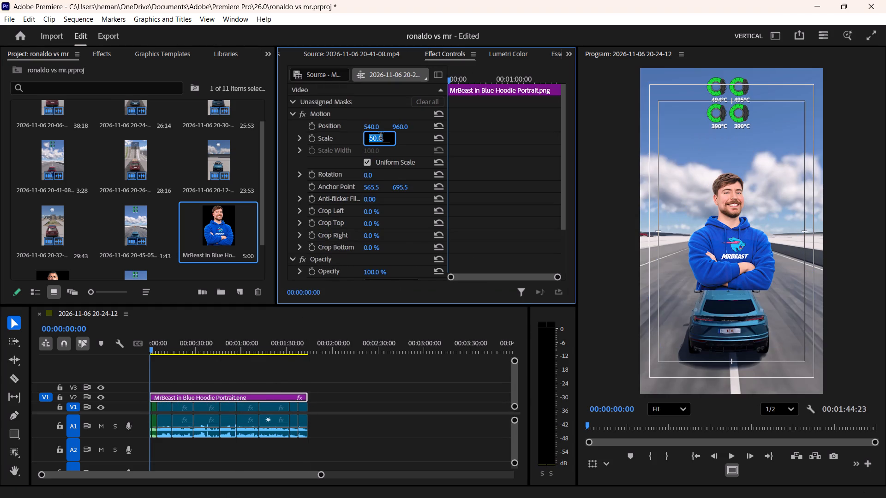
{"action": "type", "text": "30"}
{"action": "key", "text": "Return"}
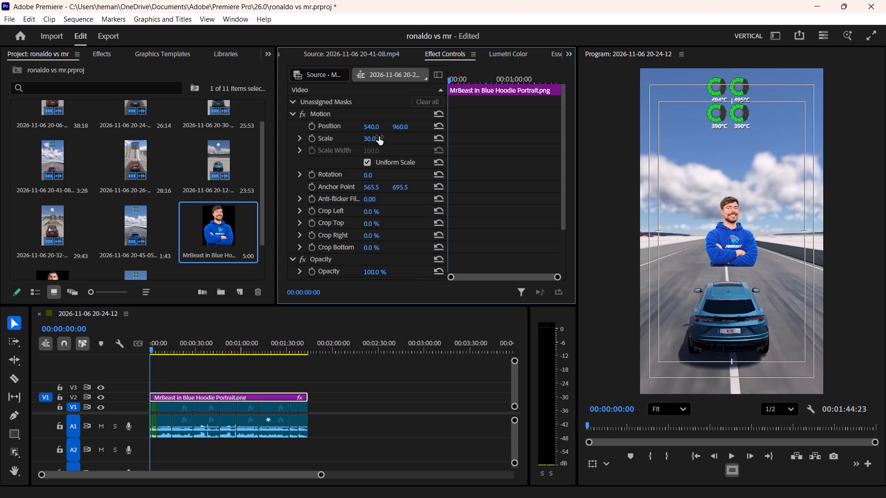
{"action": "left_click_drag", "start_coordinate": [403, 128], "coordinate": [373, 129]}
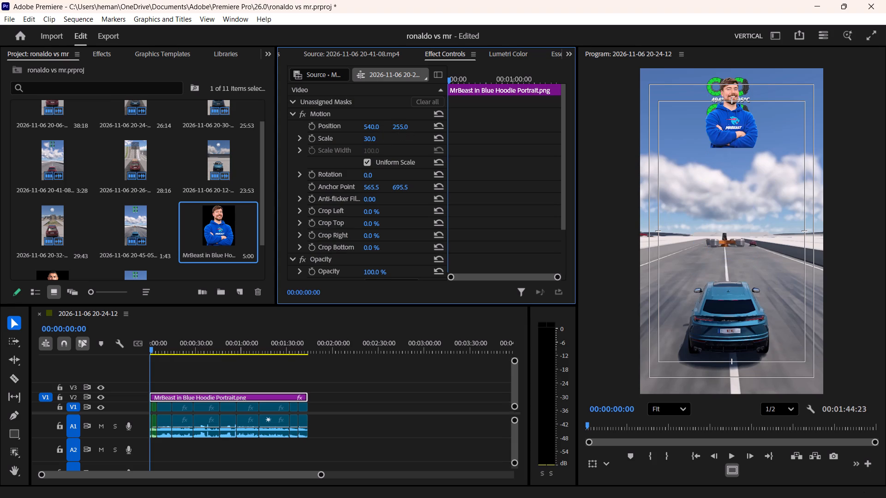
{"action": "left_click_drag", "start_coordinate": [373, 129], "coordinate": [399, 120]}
Set the MrBeast portrait's scale to 20 and its position to about 175, 213, in the frame's upper-left corner.
{"action": "left_click", "coordinate": [384, 138]}
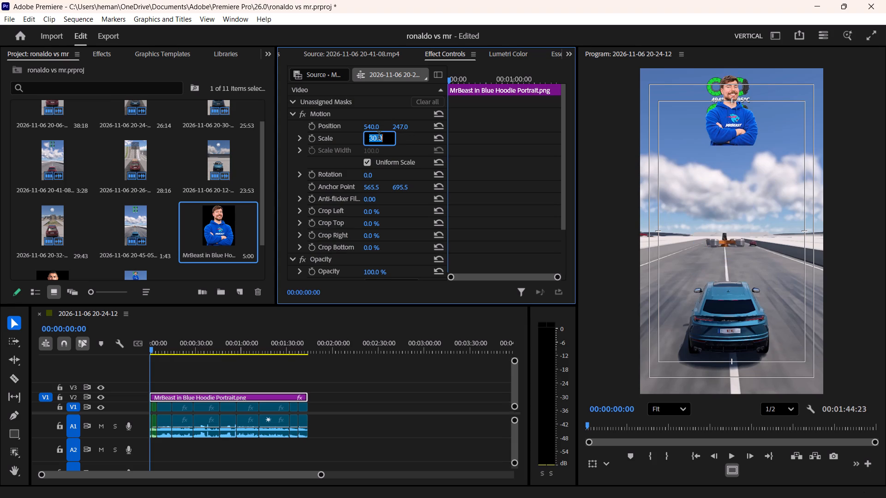
{"action": "type", "text": "20"}
{"action": "key", "text": "Return"}
{"action": "left_click_drag", "start_coordinate": [406, 124], "coordinate": [366, 131]}
{"action": "left_click_drag", "start_coordinate": [374, 126], "coordinate": [203, 147]}
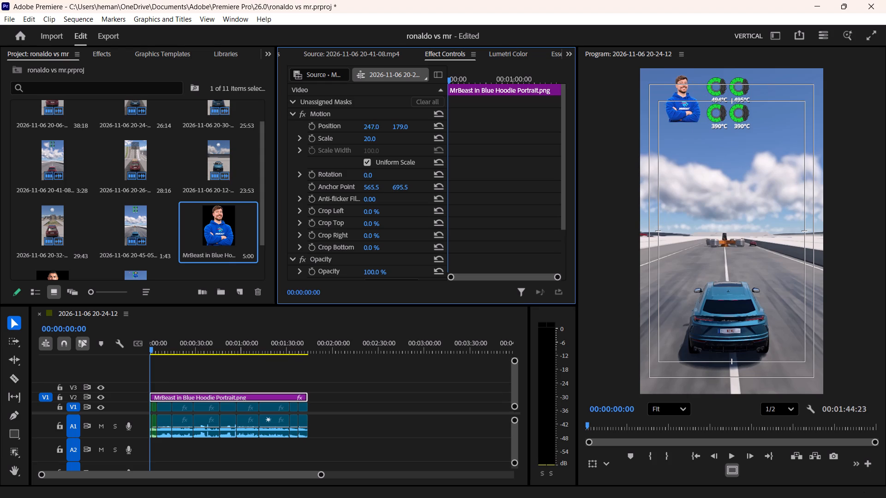
{"action": "left_click_drag", "start_coordinate": [203, 147], "coordinate": [202, 147]}
{"action": "left_click_drag", "start_coordinate": [401, 129], "coordinate": [414, 123]}
{"action": "left_click_drag", "start_coordinate": [374, 127], "coordinate": [347, 130]}
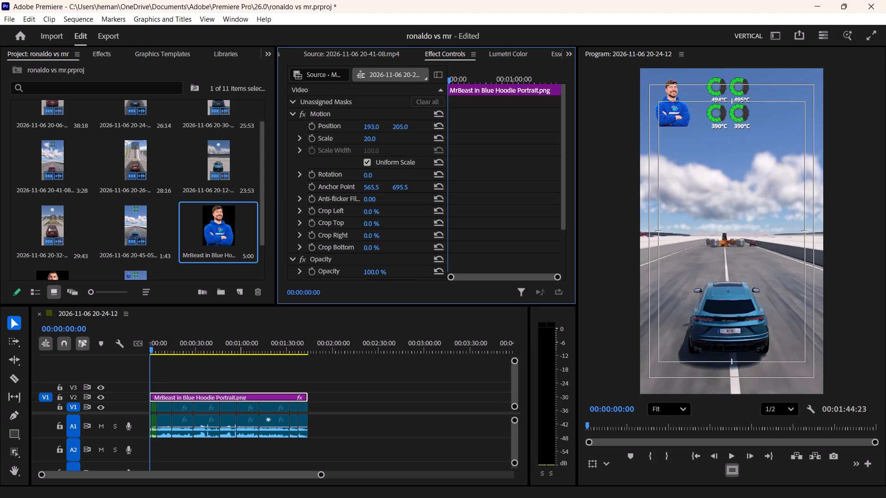
{"action": "left_click_drag", "start_coordinate": [347, 130], "coordinate": [336, 134]}
{"action": "left_click", "coordinate": [401, 129]}
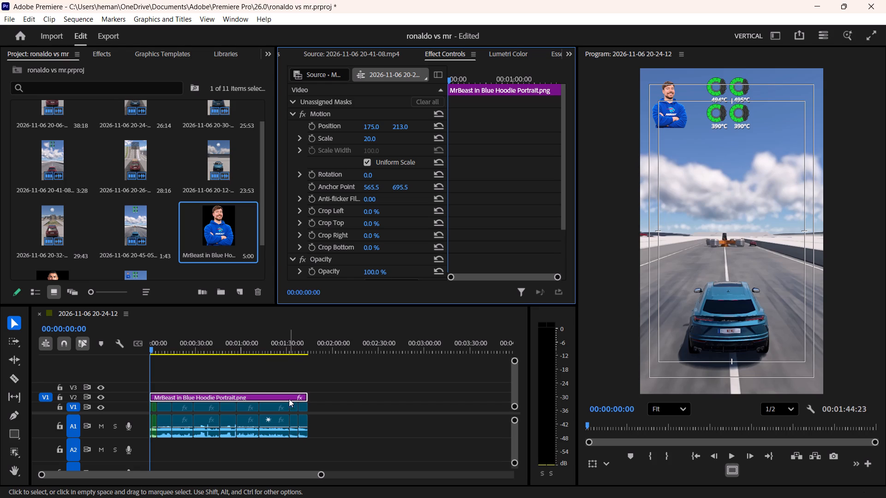
Find the Drop Shadow effect and apply it to the MrBeast portrait on V2.
{"action": "left_click", "coordinate": [102, 54]}
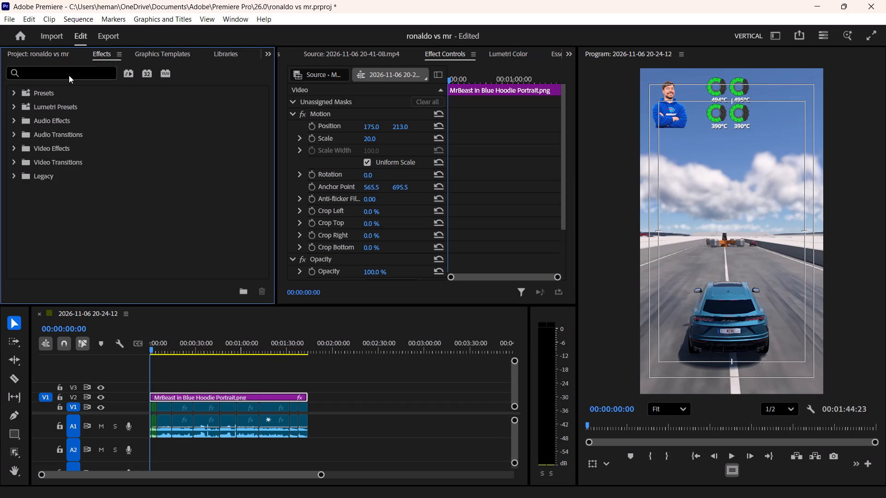
{"action": "left_click", "coordinate": [66, 77]}
{"action": "type", "text": "drop"}
{"action": "double_click", "coordinate": [81, 178]}
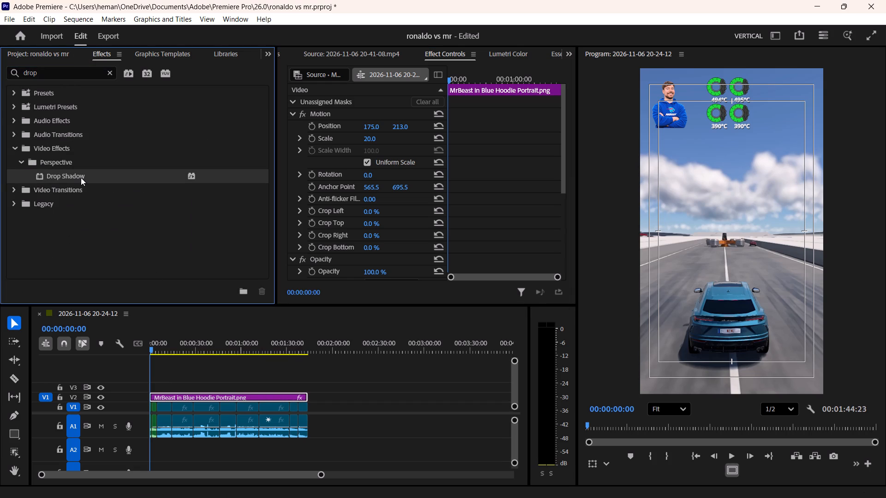
{"action": "triple_click", "coordinate": [81, 178]}
{"action": "left_click", "coordinate": [81, 178]}
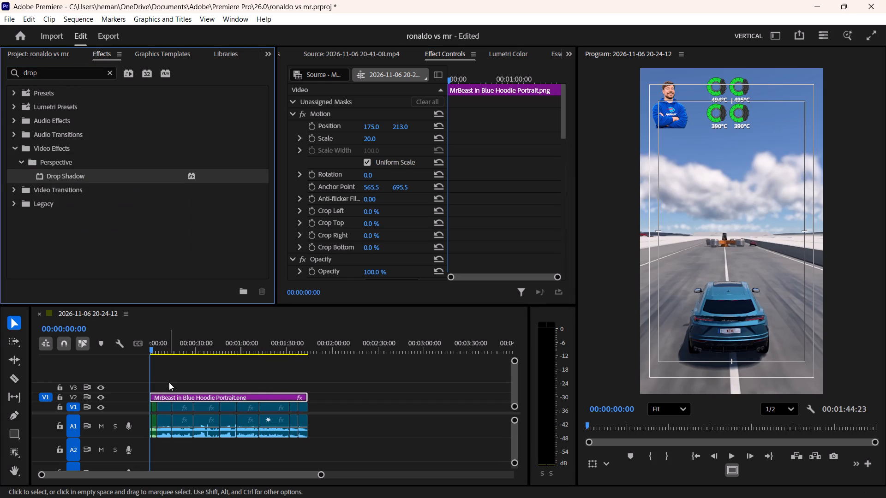
Duplicate the full-length MrBeast portrait clip from V2 onto V3.
{"action": "left_click_drag", "start_coordinate": [177, 396], "coordinate": [176, 392], "text": "alt"}
{"action": "left_click", "coordinate": [175, 391]}
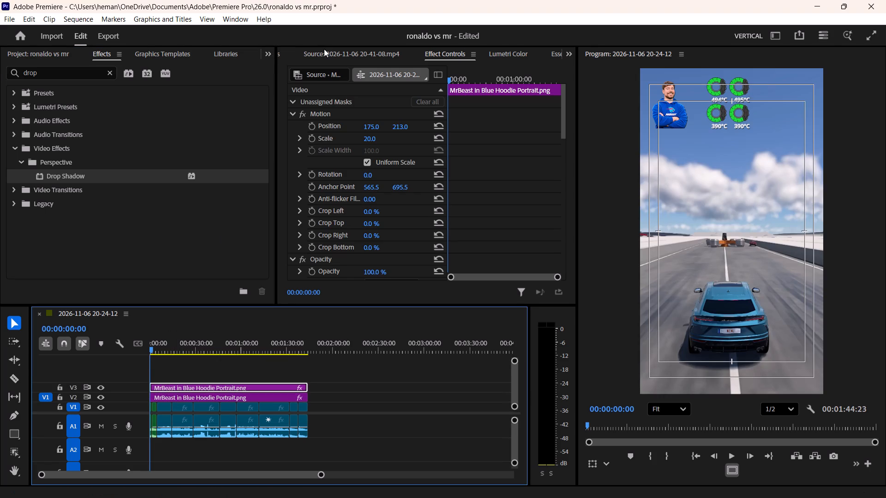
Replace the duplicated portrait on V3 with the Cristiano Ronaldo Portugal jersey cutout loaded in the Source monitor.
{"action": "left_click", "coordinate": [325, 51]}
{"action": "key", "text": "shift+exclam"}
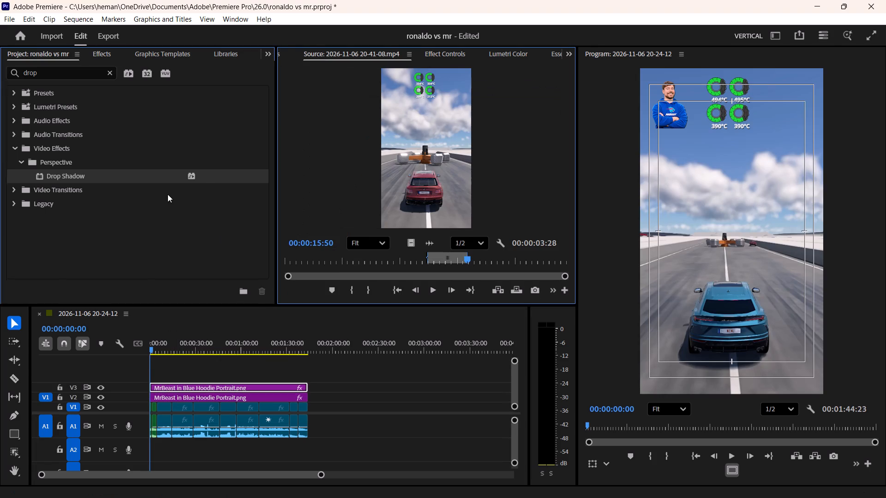
{"action": "scroll", "coordinate": [145, 222], "scroll_direction": "down", "scroll_amount": 1}
{"action": "left_click_drag", "start_coordinate": [70, 234], "coordinate": [434, 151]}
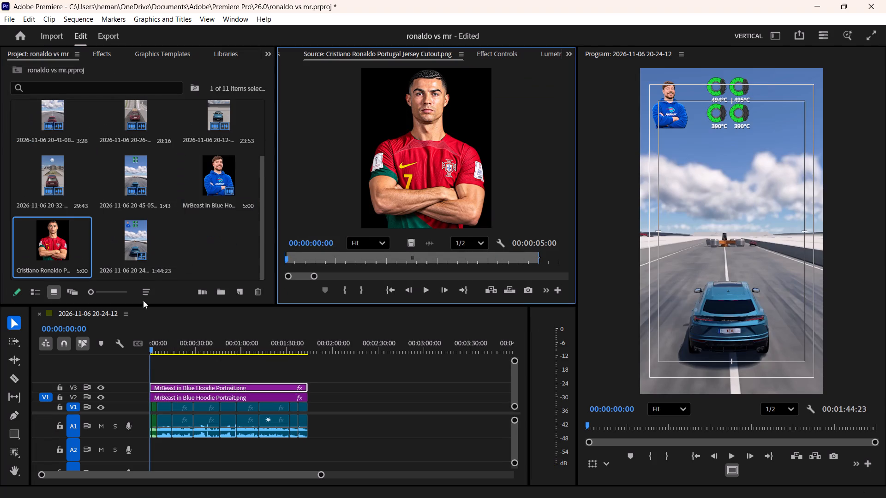
{"action": "right_click", "coordinate": [167, 388]}
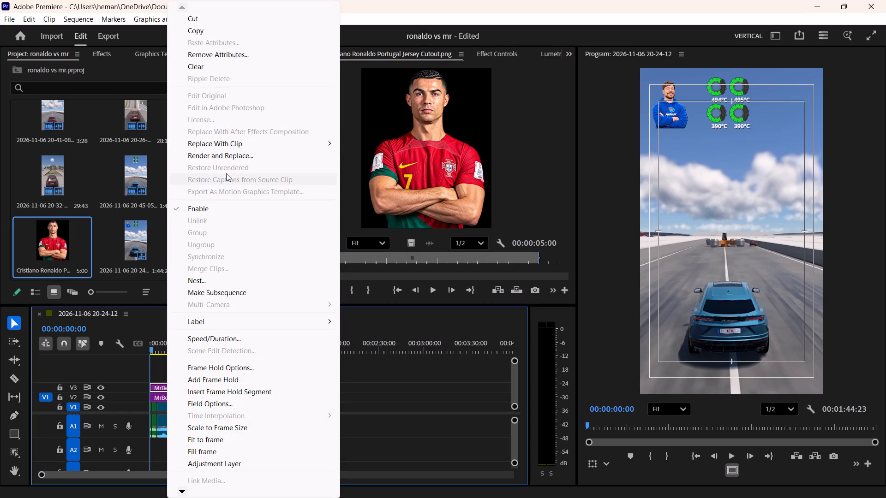
{"action": "left_click", "coordinate": [403, 144]}
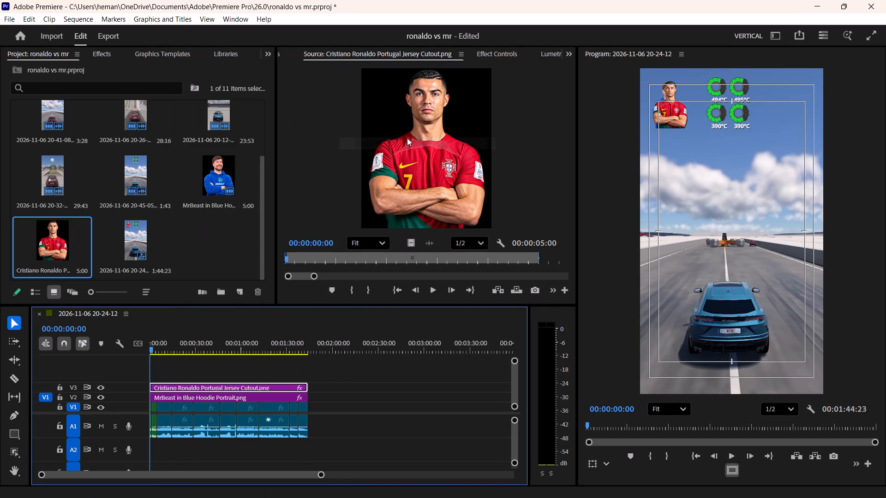
Move the Ronaldo cutout to the frame's upper-right corner, at a horizontal position of about 934.
{"action": "left_click", "coordinate": [490, 51]}
{"action": "left_click_drag", "start_coordinate": [369, 125], "coordinate": [801, 122]}
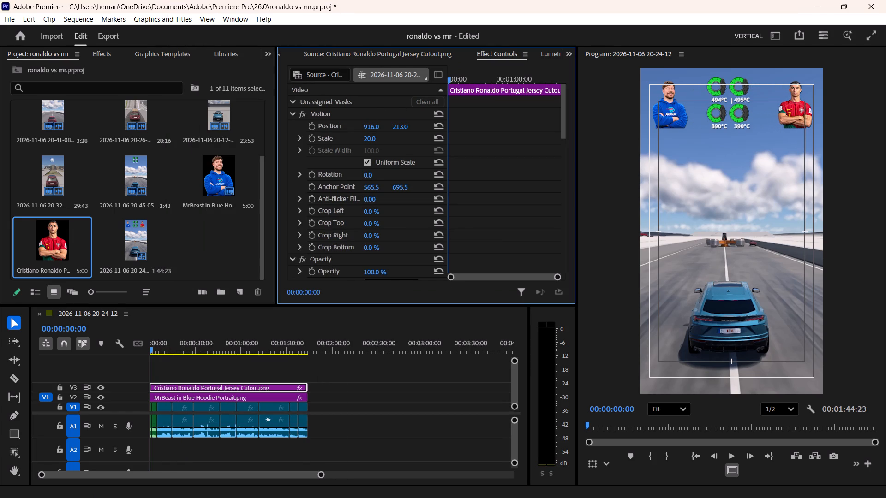
{"action": "left_click_drag", "start_coordinate": [801, 122], "coordinate": [801, 121]}
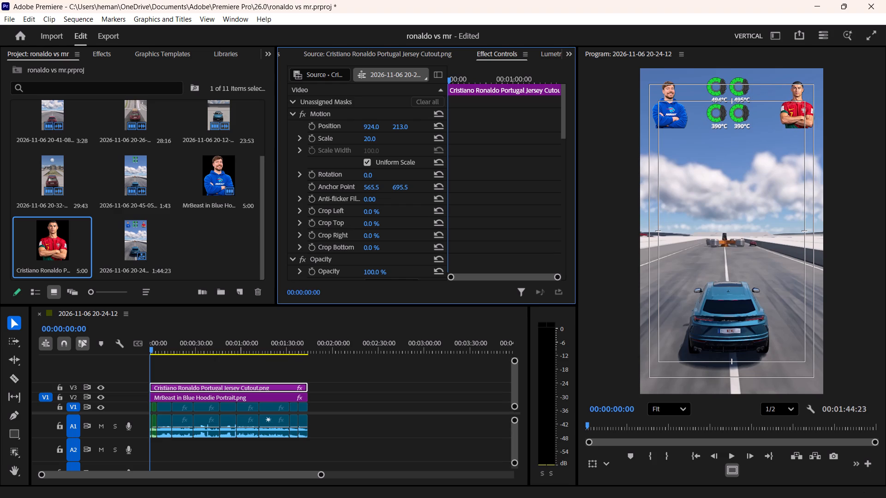
{"action": "left_click_drag", "start_coordinate": [801, 121], "coordinate": [806, 119]}
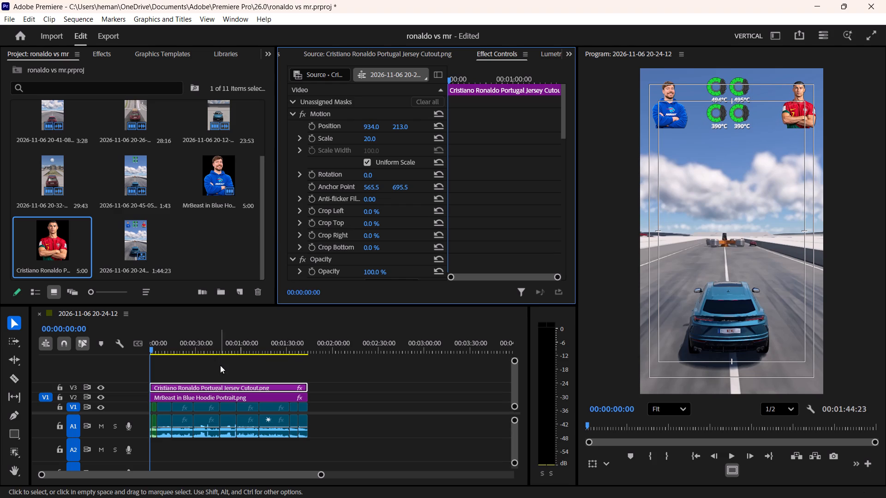
Nest the Ronaldo and MrBeast cutout clips on V3 and V2 together, keeping the default sequence name.
{"action": "left_click_drag", "start_coordinate": [219, 367], "coordinate": [209, 395]}
{"action": "right_click", "coordinate": [209, 395]}
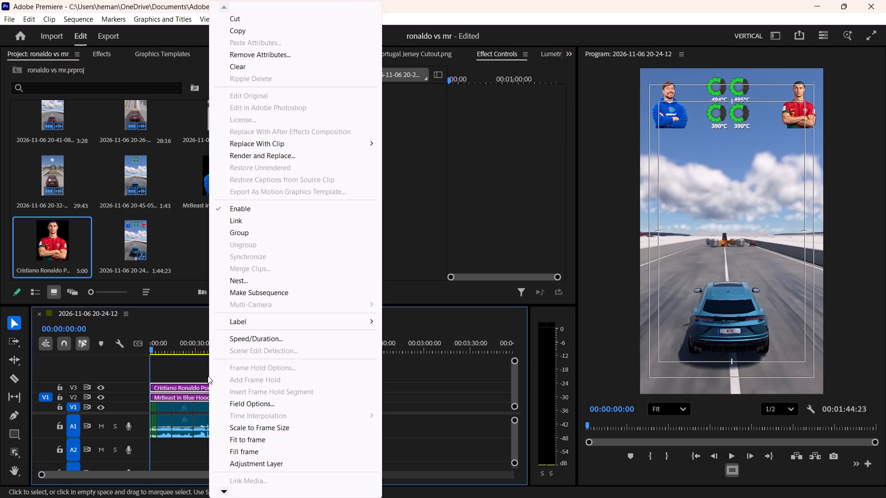
{"action": "left_click", "coordinate": [241, 281]}
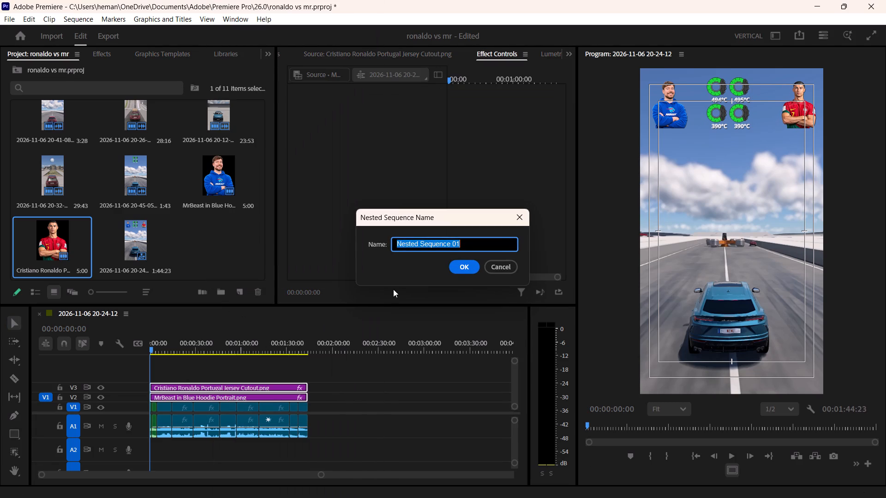
{"action": "left_click", "coordinate": [452, 273]}
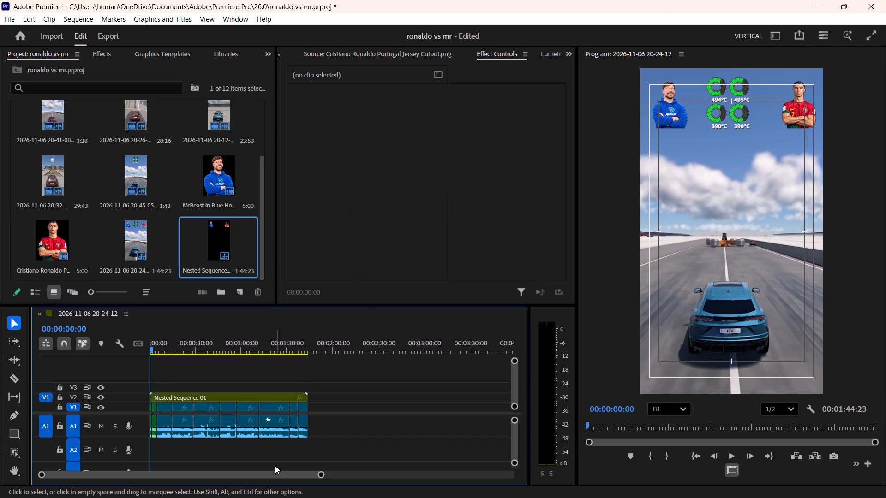
Apply the Drop Shadow effect to the nested cutout sequence on V2.
{"action": "left_click", "coordinate": [245, 397]}
{"action": "key", "text": "ctrl+d"}
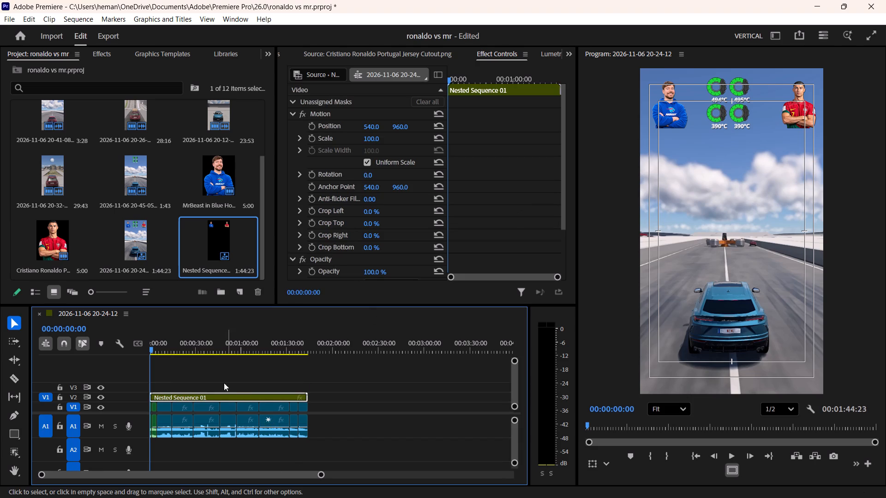
{"action": "left_click", "coordinate": [102, 52]}
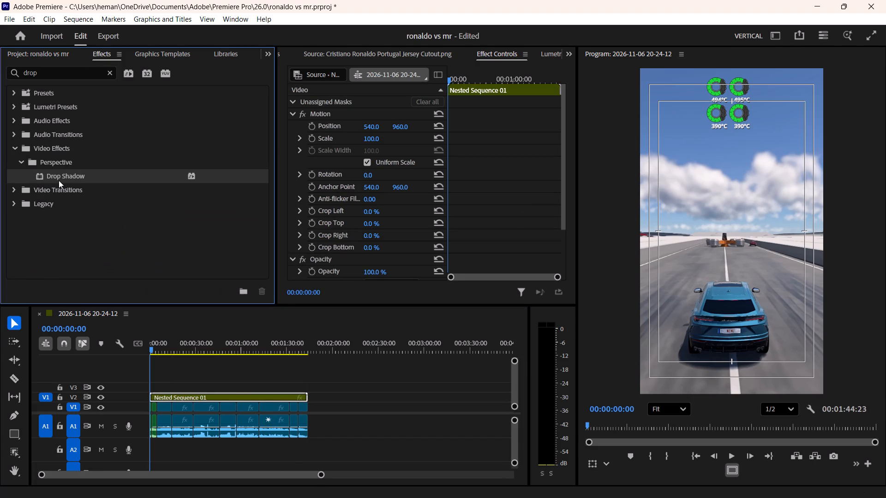
{"action": "left_click", "coordinate": [59, 180]}
{"action": "left_click", "coordinate": [59, 180]}
{"action": "left_click", "coordinate": [255, 377]}
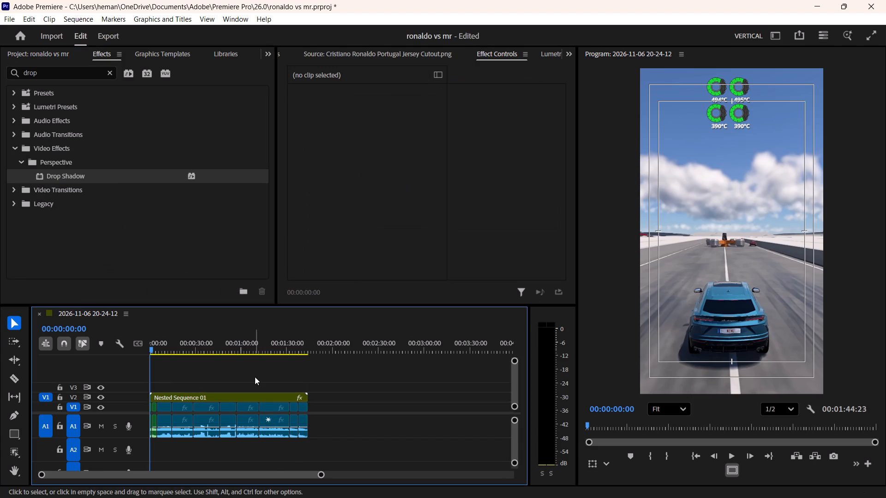
Play the opening seconds of the sequence to check the cutouts over the teaser clips.
{"action": "key", "text": "space"}
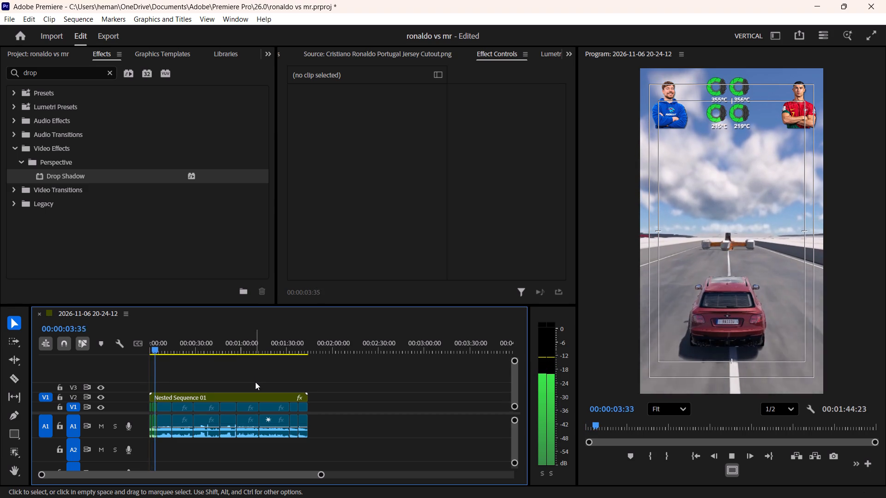
{"action": "key", "text": "space"}
{"action": "key", "text": "space"}
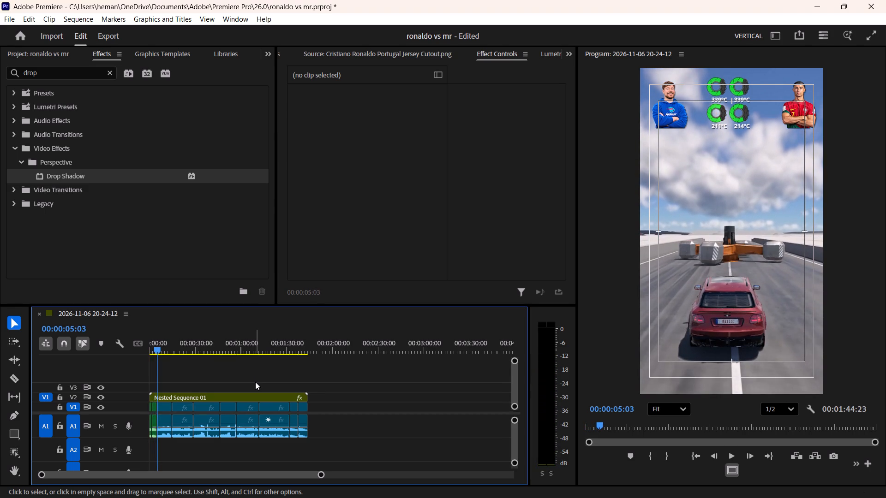
Place the playhead at 00:00:05:11, where the first clip after the teaser begins, and save the project.
{"action": "key", "text": "space"}
{"action": "type", "text": "===="}
{"action": "key", "text": "equal"}
{"action": "key", "text": "minus"}
{"action": "key", "text": "minus"}
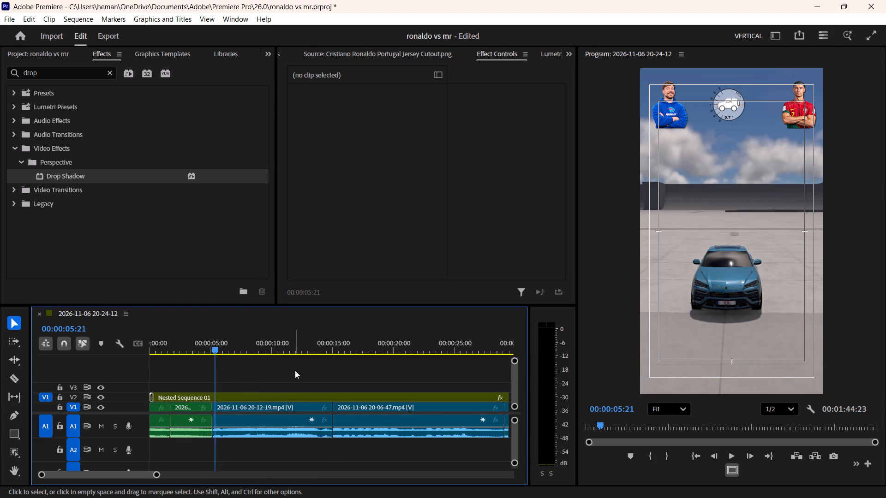
{"action": "key", "text": "minus"}
{"action": "key", "text": "Up"}
{"action": "left_click", "coordinate": [300, 370]}
{"action": "type", "text": "--"}
{"action": "key", "text": "ctrl+s"}
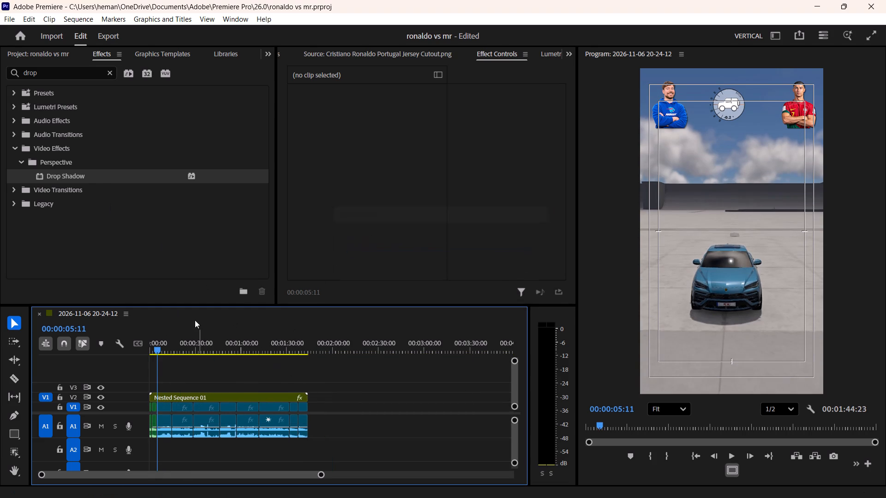
Open the recent project "bmw vs pp" alongside the current one.
{"action": "left_click", "coordinate": [20, 38]}
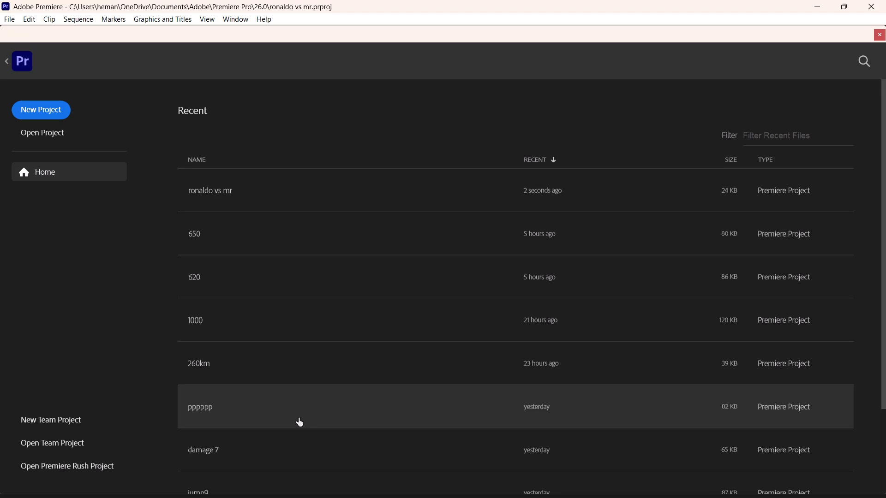
{"action": "scroll", "coordinate": [299, 418], "scroll_direction": "down", "scroll_amount": 3}
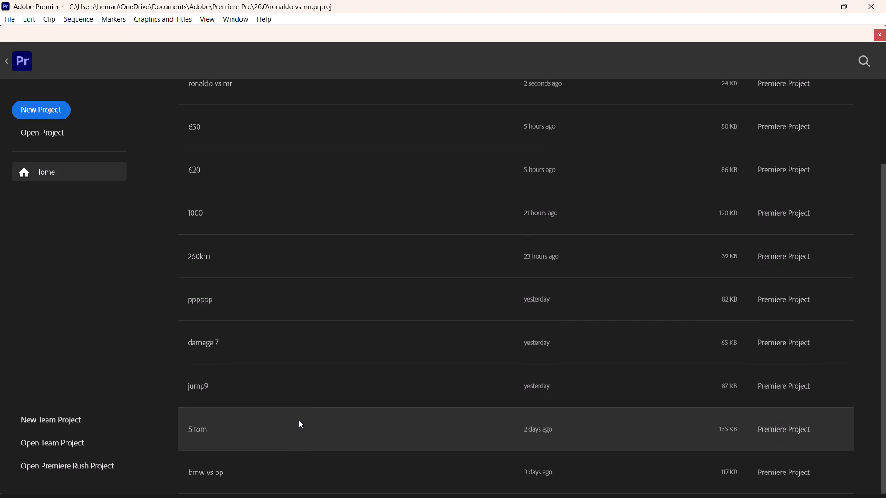
{"action": "scroll", "coordinate": [299, 420], "scroll_direction": "down", "scroll_amount": 1}
{"action": "left_click", "coordinate": [287, 473]}
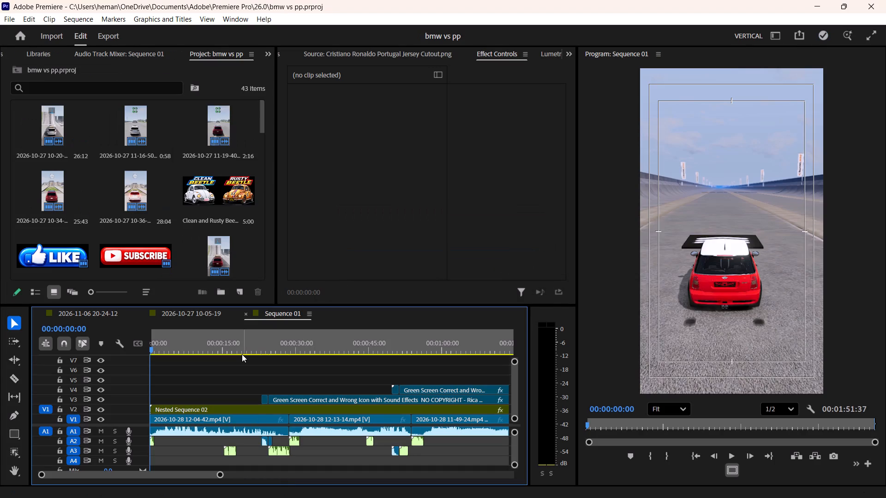
{"action": "left_click", "coordinate": [192, 309]}
{"action": "left_click", "coordinate": [414, 404]}
{"action": "type", "text": "=="}
{"action": "key", "text": "Down"}
{"action": "key", "text": "Down"}
{"action": "key", "text": "space"}
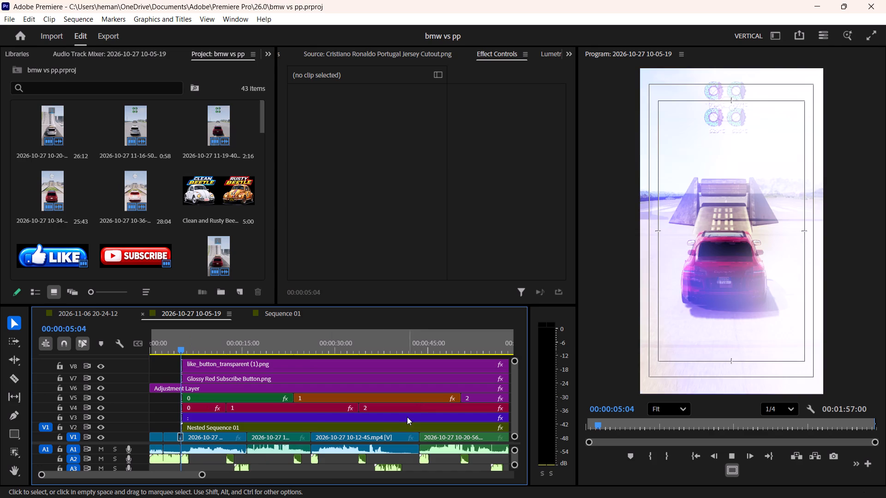
{"action": "key", "text": "space"}
{"action": "left_click_drag", "start_coordinate": [186, 461], "coordinate": [142, 393]}
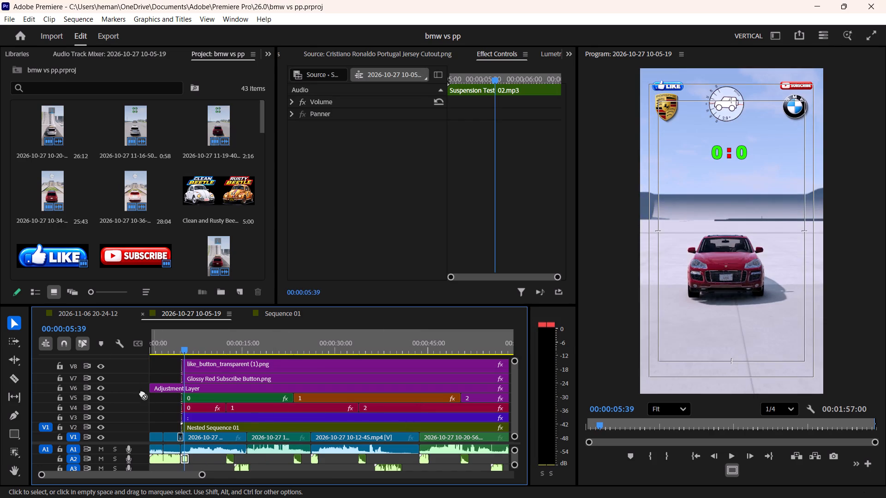
{"action": "left_click_drag", "start_coordinate": [142, 393], "coordinate": [86, 325]}
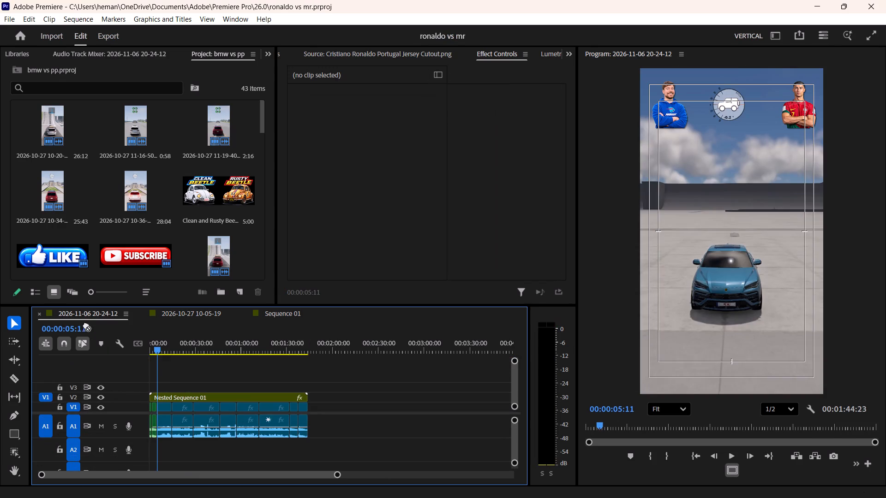
{"action": "left_click_drag", "start_coordinate": [86, 325], "coordinate": [159, 441]}
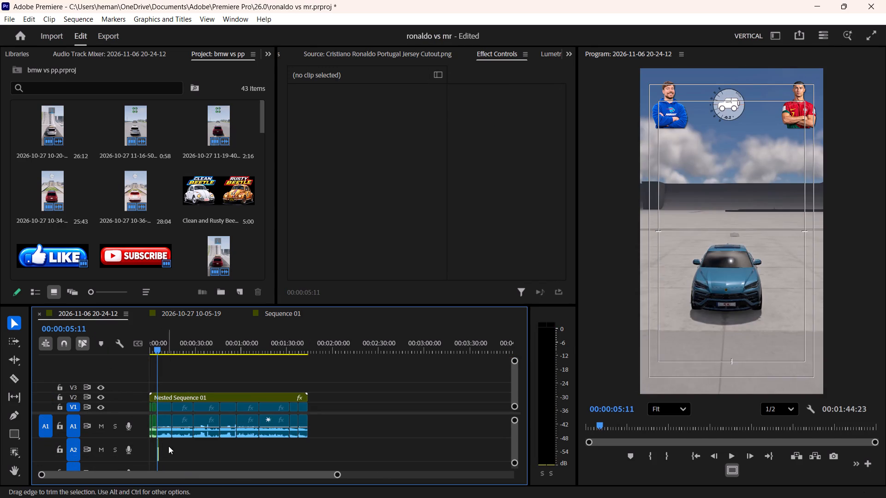
{"action": "left_click", "coordinate": [222, 451]}
{"action": "key", "text": "equal"}
{"action": "key", "text": "equal"}
{"action": "key", "text": "equal"}
{"action": "key", "text": "equal"}
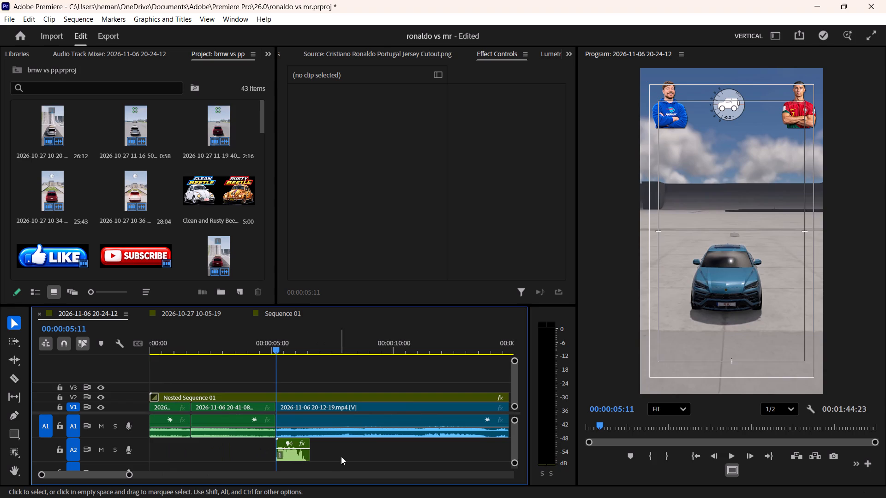
{"action": "key", "text": "space"}
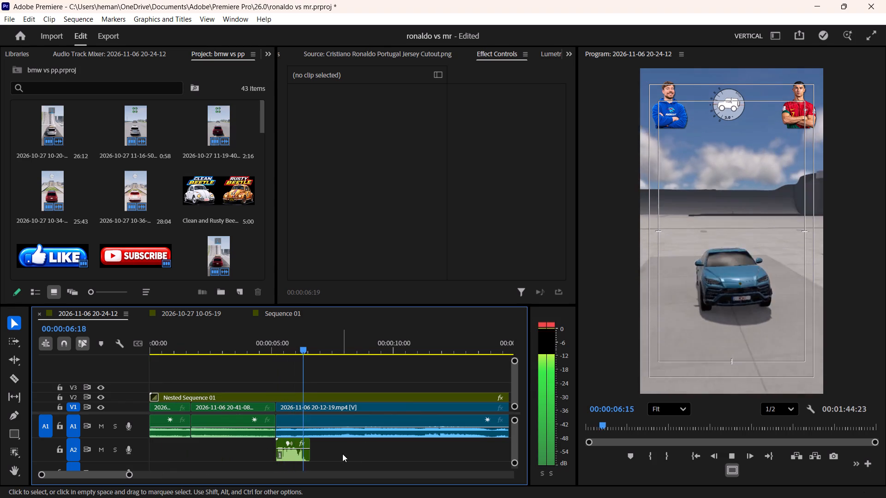